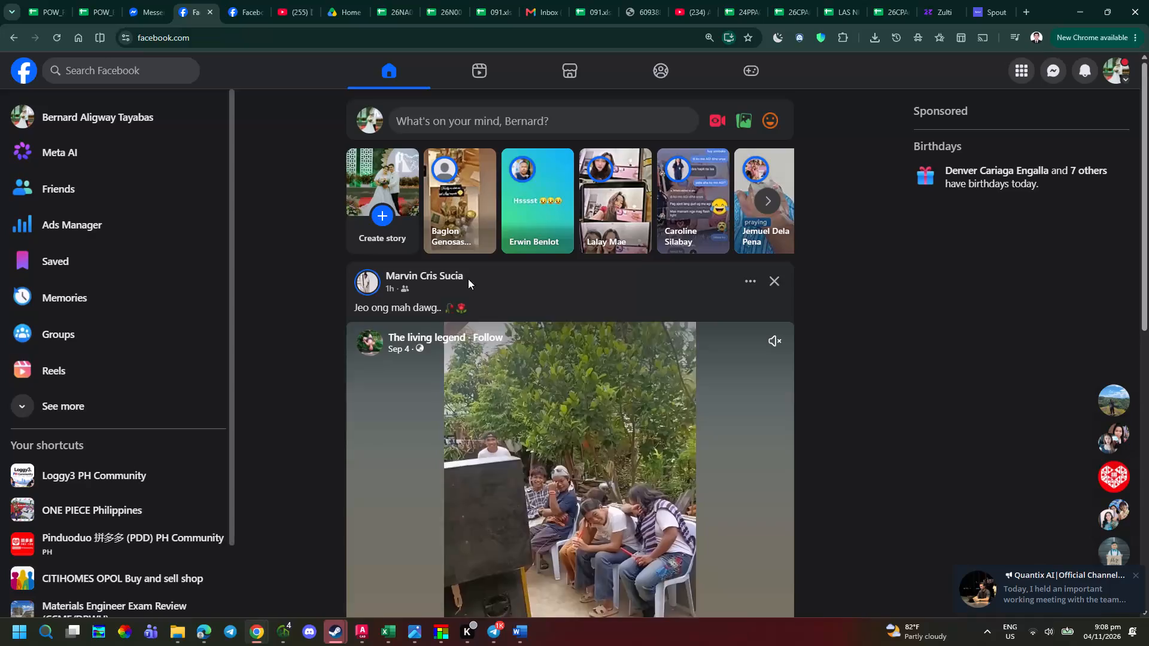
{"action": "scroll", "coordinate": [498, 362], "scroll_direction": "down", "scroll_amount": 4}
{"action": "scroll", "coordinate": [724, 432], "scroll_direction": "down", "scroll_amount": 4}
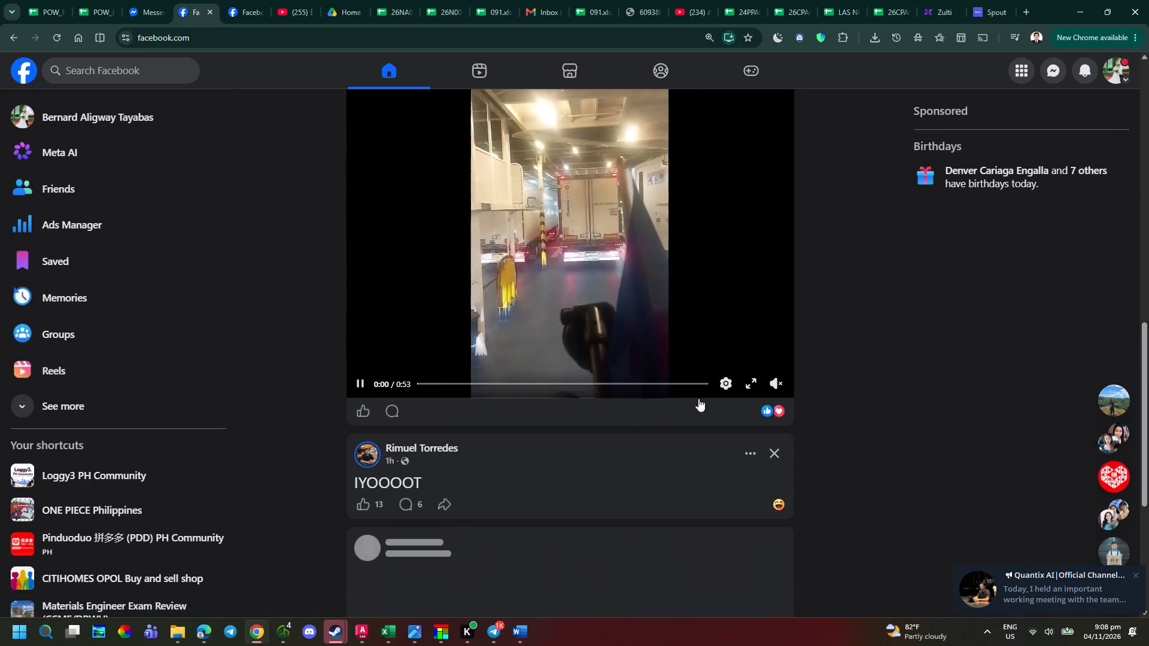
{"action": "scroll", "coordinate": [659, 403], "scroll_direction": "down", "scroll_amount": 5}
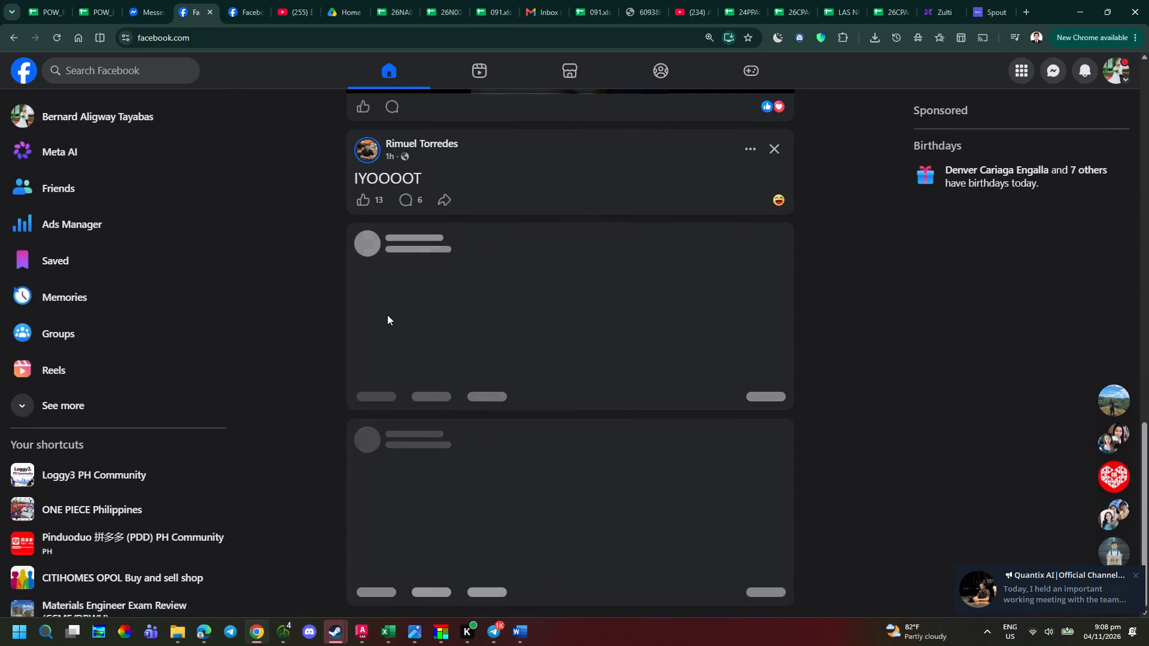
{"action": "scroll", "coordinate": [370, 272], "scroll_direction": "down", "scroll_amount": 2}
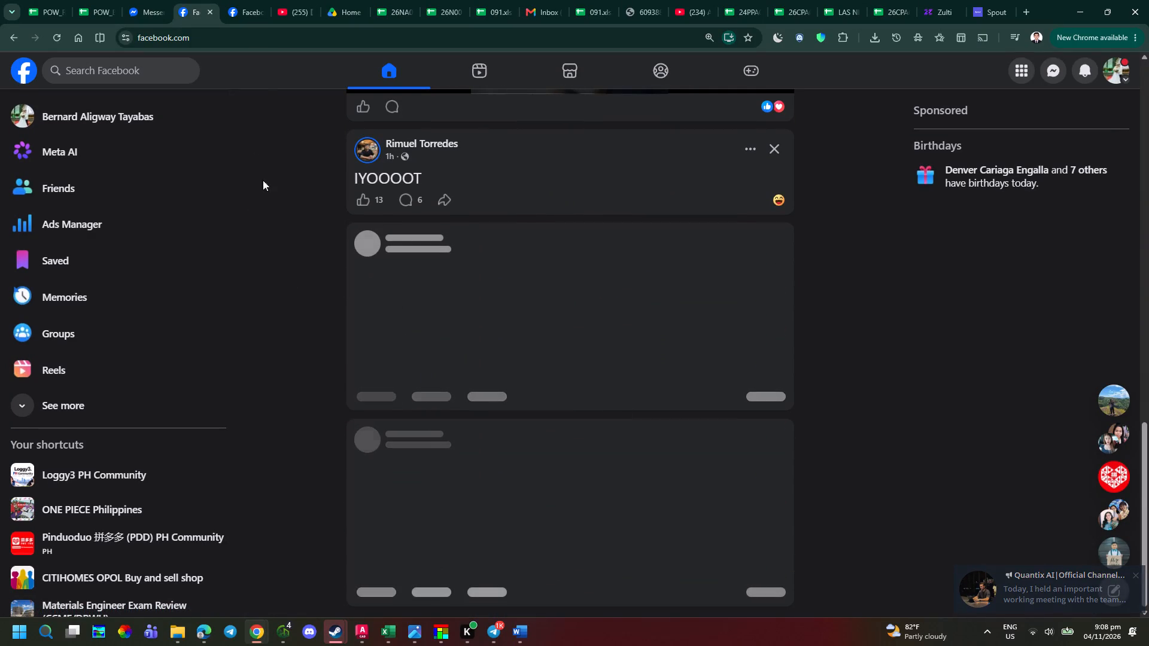
Switch to the POW_ROSARIO PII spreadsheet and examine the unit price analyses on sheets DUPA A.1.1(8), DUPA A.1.1(16) and DUPA A.1.2(2).
{"action": "left_click", "coordinate": [59, 0]}
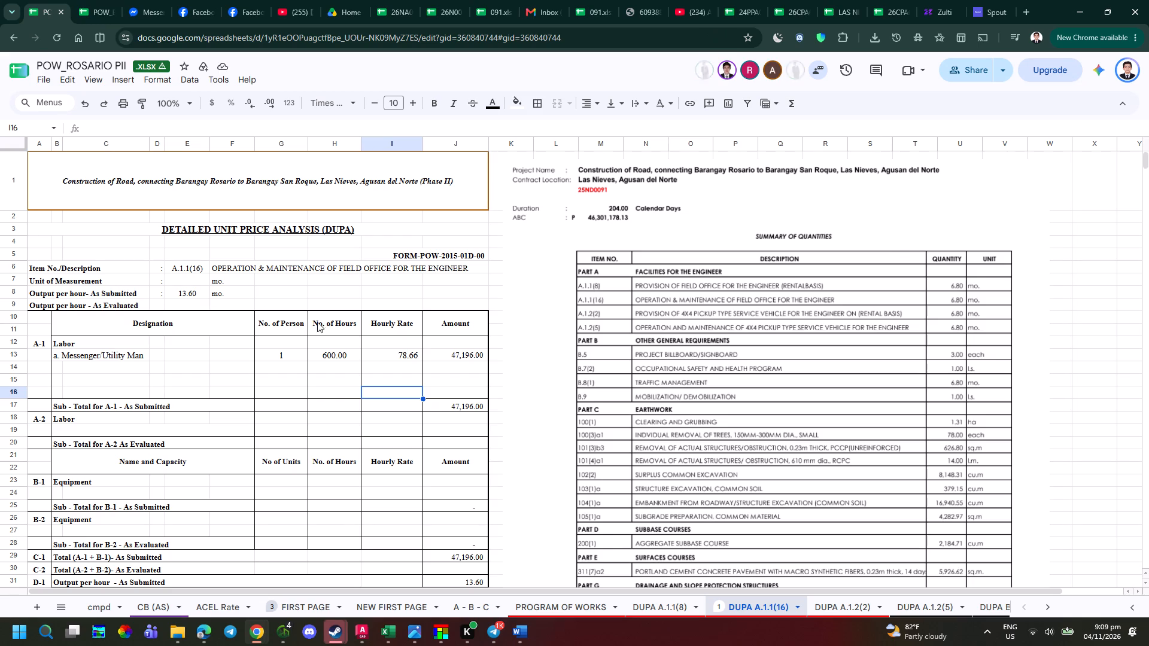
{"action": "left_click", "coordinate": [452, 276]}
{"action": "left_click_drag", "start_coordinate": [531, 312], "coordinate": [545, 342]}
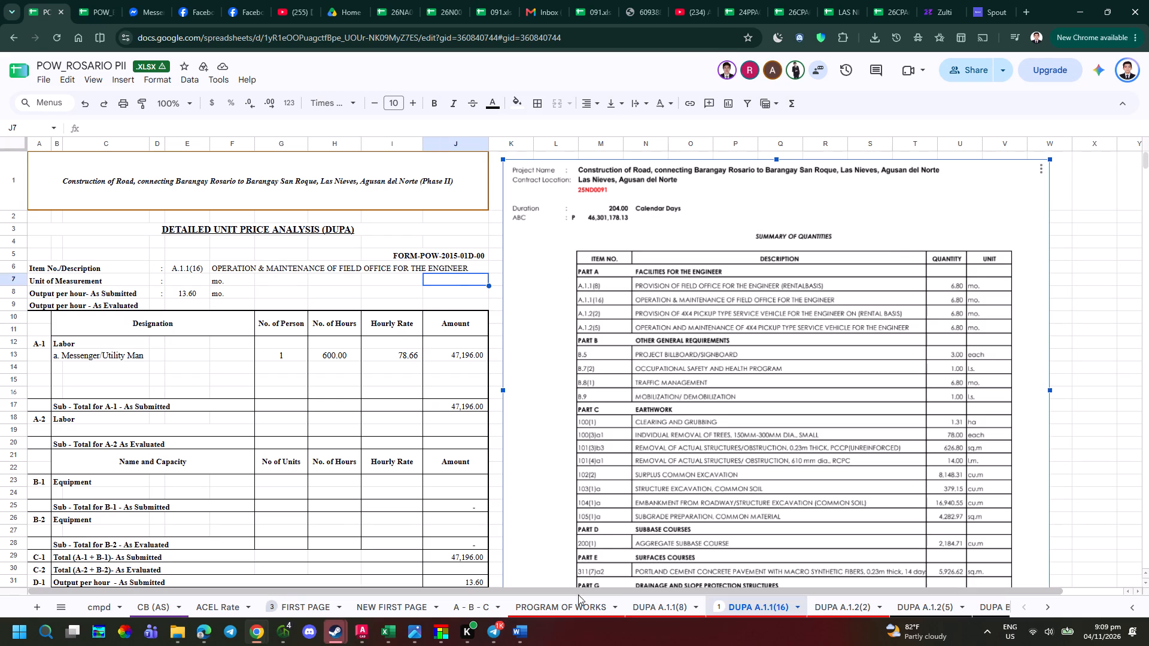
{"action": "left_click_drag", "start_coordinate": [727, 611], "coordinate": [732, 612]}
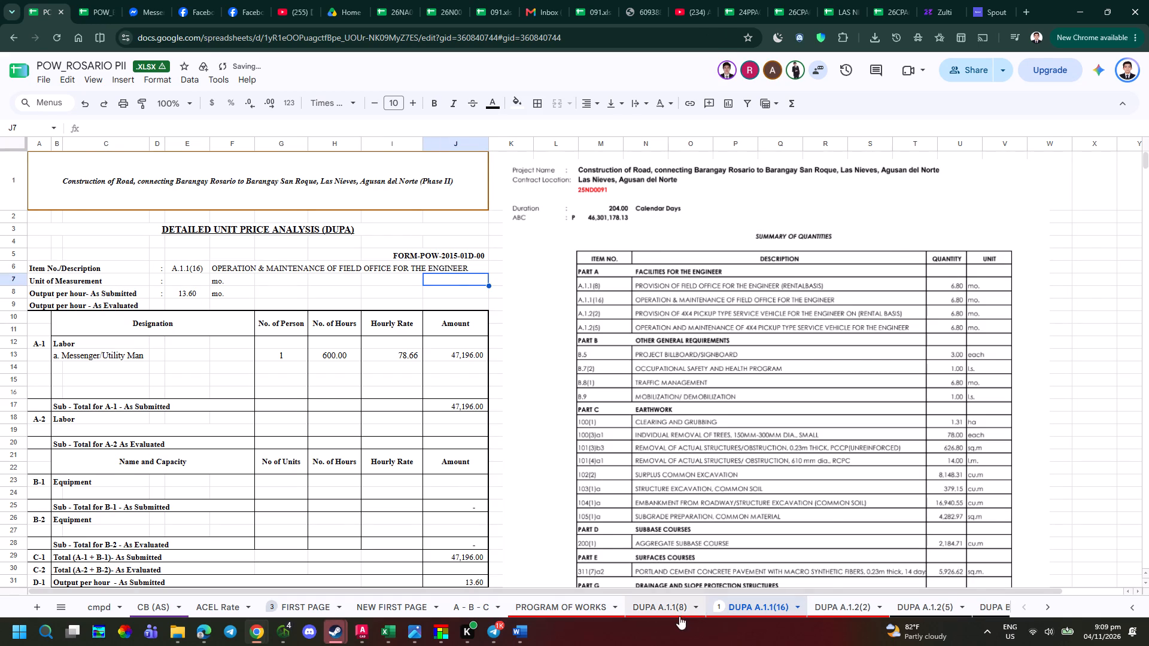
{"action": "left_click", "coordinate": [677, 615]}
{"action": "scroll", "coordinate": [463, 455], "scroll_direction": "up", "scroll_amount": 4}
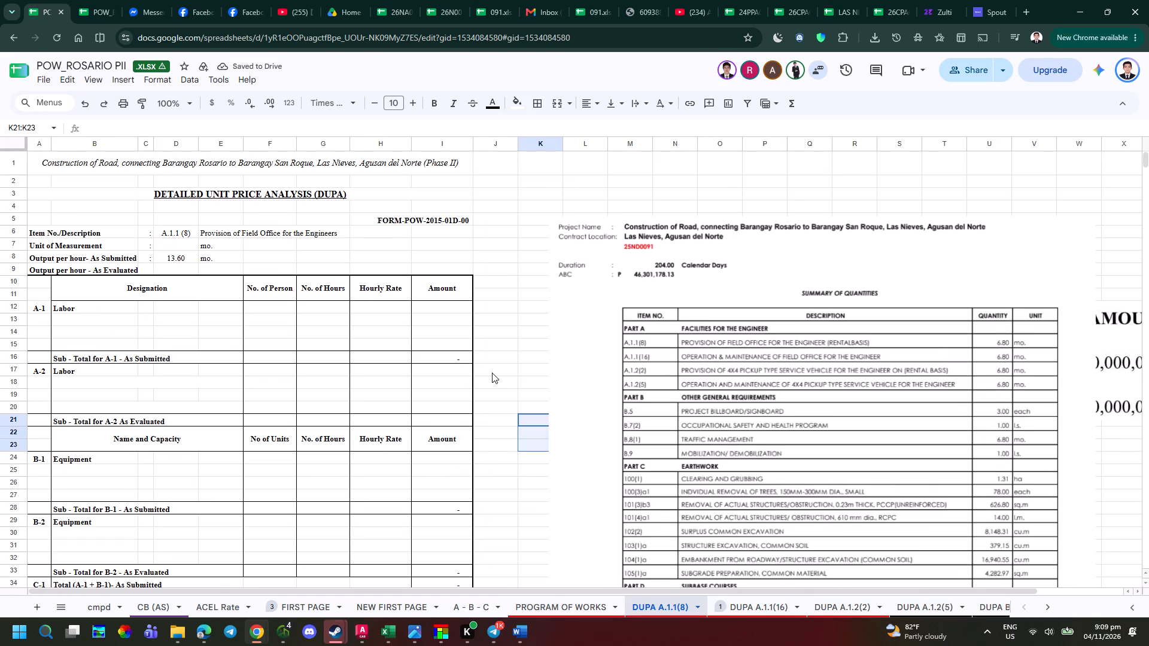
{"action": "left_click", "coordinate": [493, 372]}
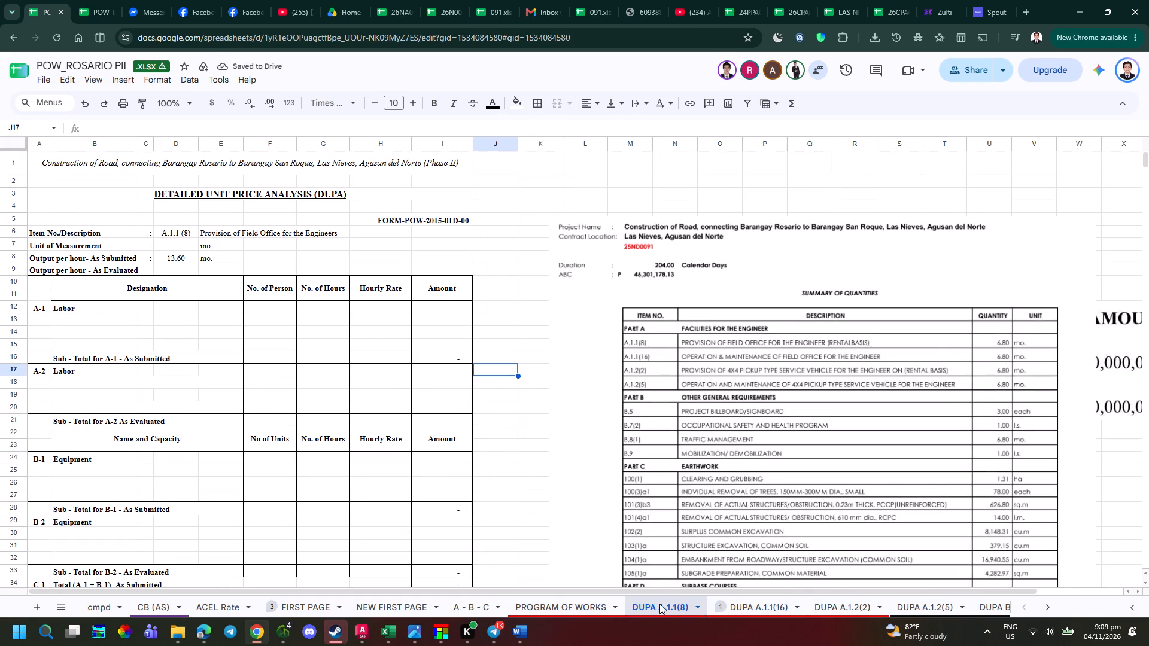
{"action": "left_click", "coordinate": [671, 613]}
{"action": "left_click", "coordinate": [740, 609]}
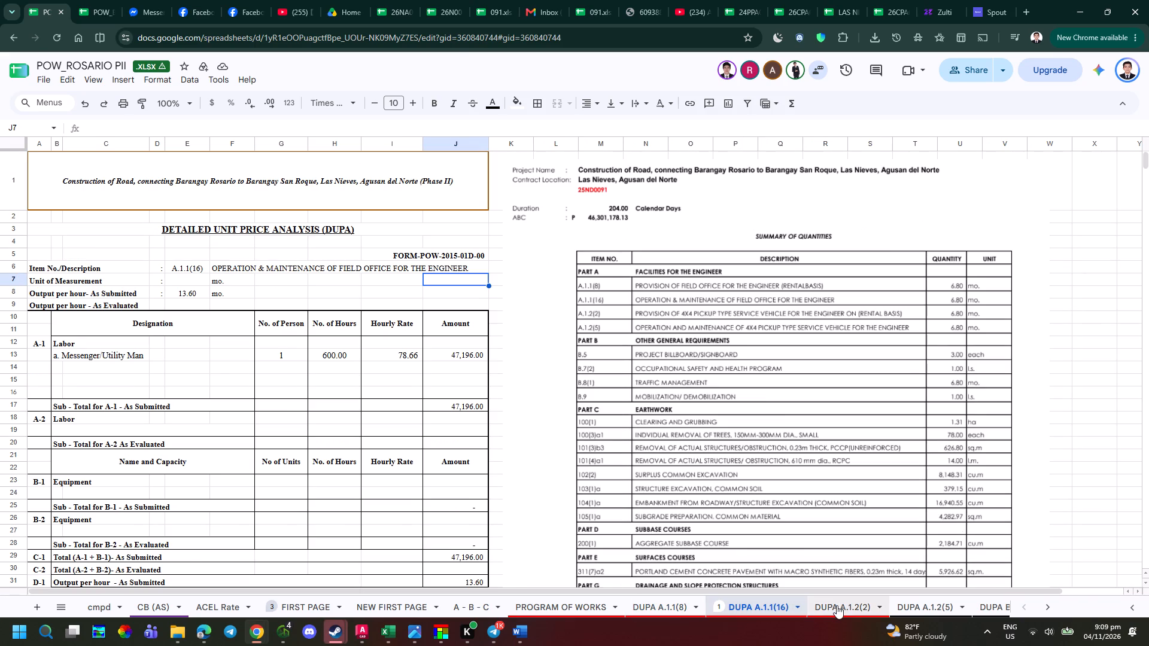
{"action": "left_click", "coordinate": [837, 606]}
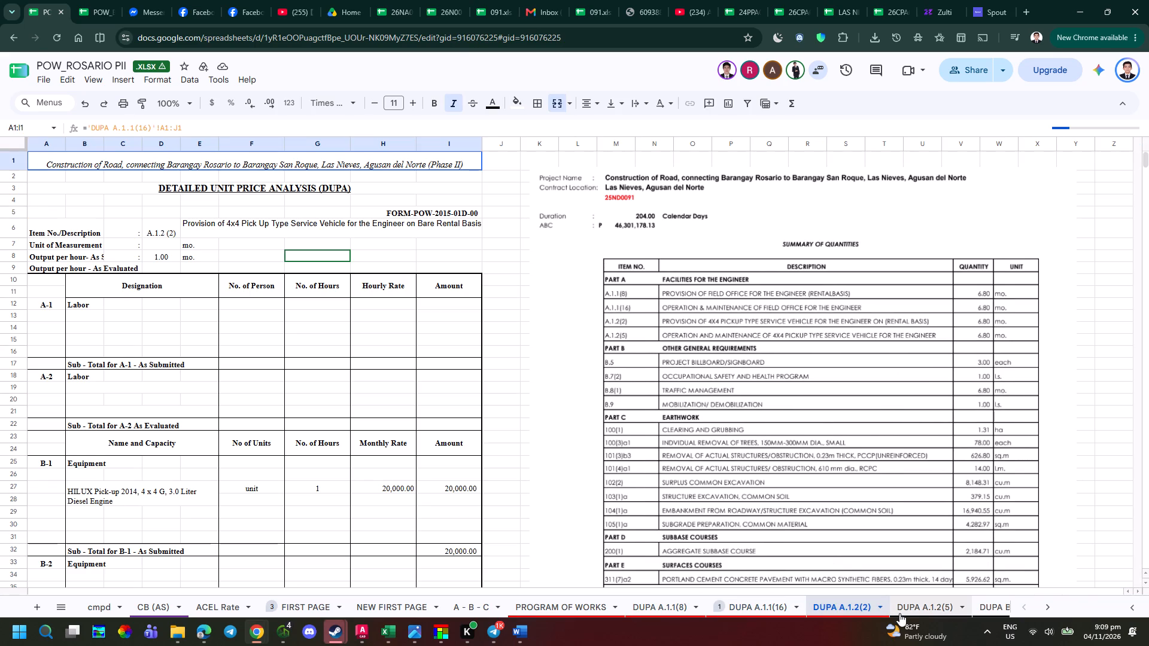
Look through the DUPA A.1.2(5) sheet and the Traffic Management cost breakdown on the DUPA B.8(1) sheet.
{"action": "left_click", "coordinate": [913, 610]}
{"action": "scroll", "coordinate": [983, 611], "scroll_direction": "down", "scroll_amount": 2}
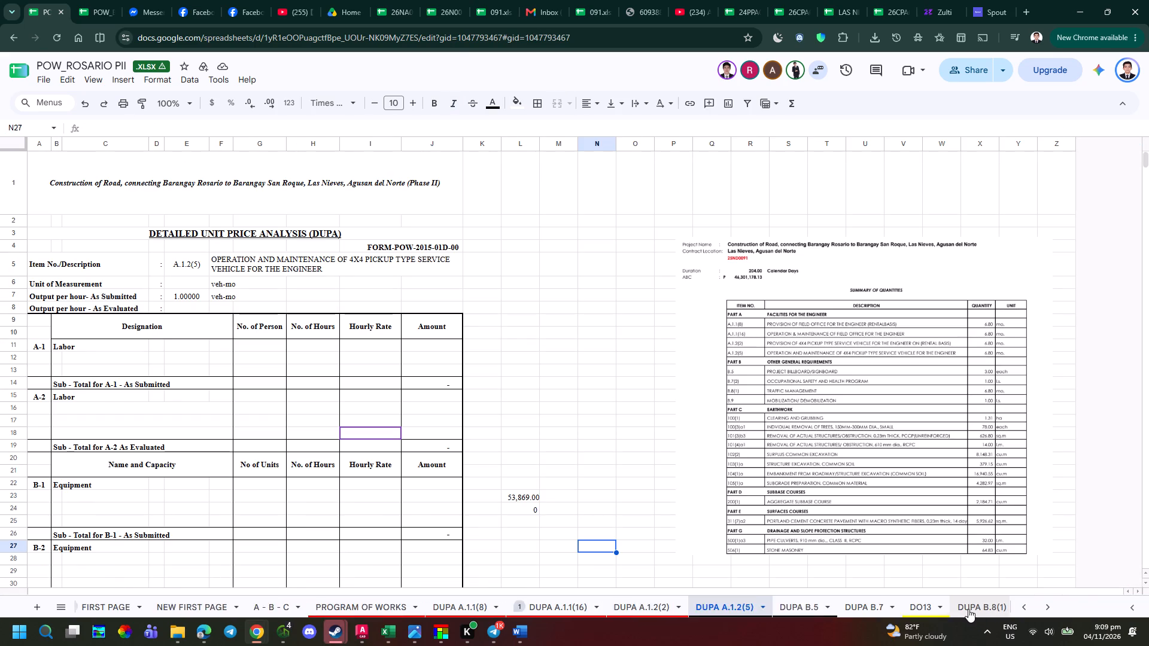
{"action": "scroll", "coordinate": [957, 610], "scroll_direction": "down", "scroll_amount": 4}
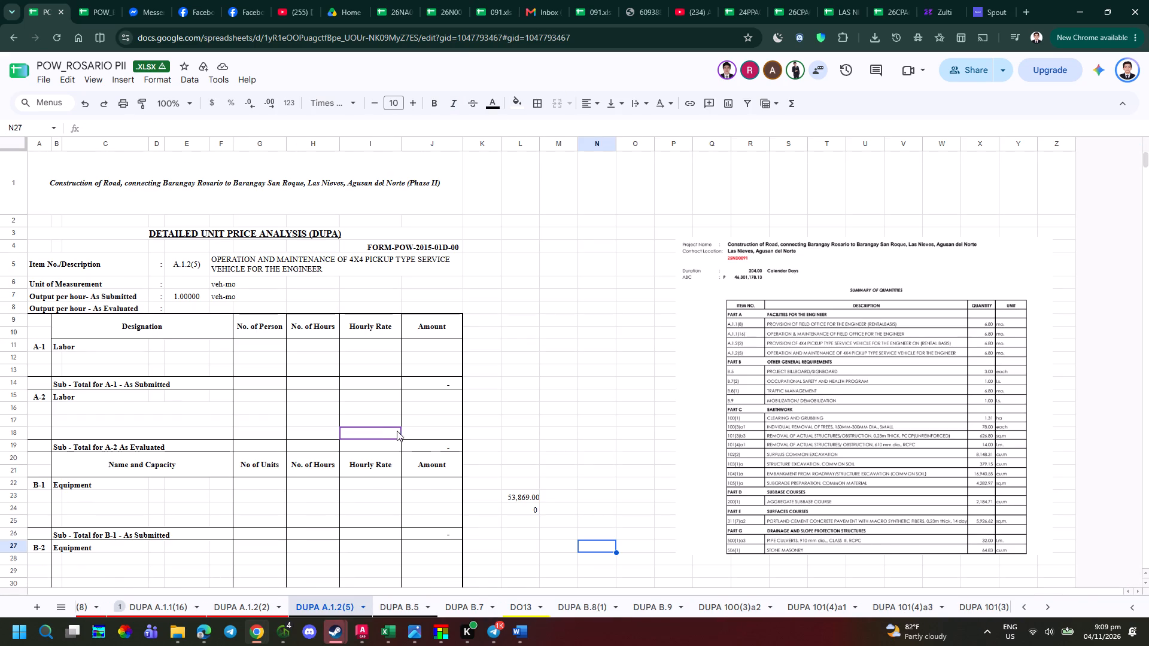
{"action": "left_click_drag", "start_coordinate": [636, 464], "coordinate": [633, 471]}
{"action": "scroll", "coordinate": [618, 528], "scroll_direction": "down", "scroll_amount": 2}
{"action": "left_click", "coordinate": [595, 600]}
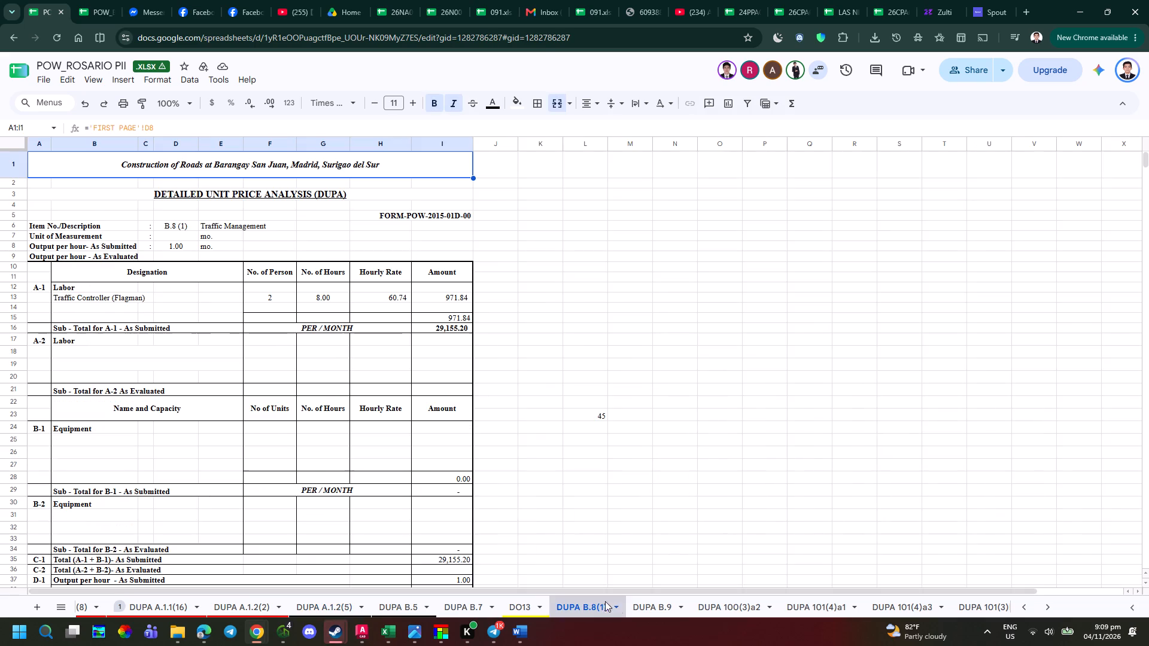
{"action": "scroll", "coordinate": [598, 510], "scroll_direction": "down", "scroll_amount": 2}
{"action": "scroll", "coordinate": [496, 550], "scroll_direction": "down", "scroll_amount": 2}
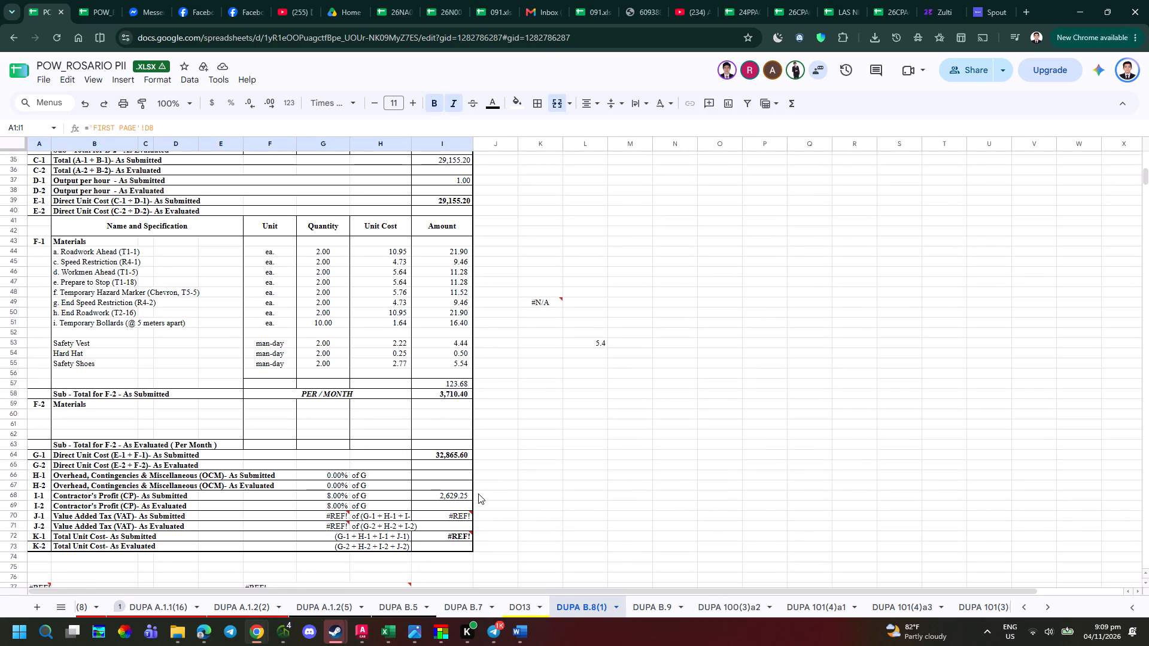
{"action": "scroll", "coordinate": [449, 499], "scroll_direction": "up", "scroll_amount": 5}
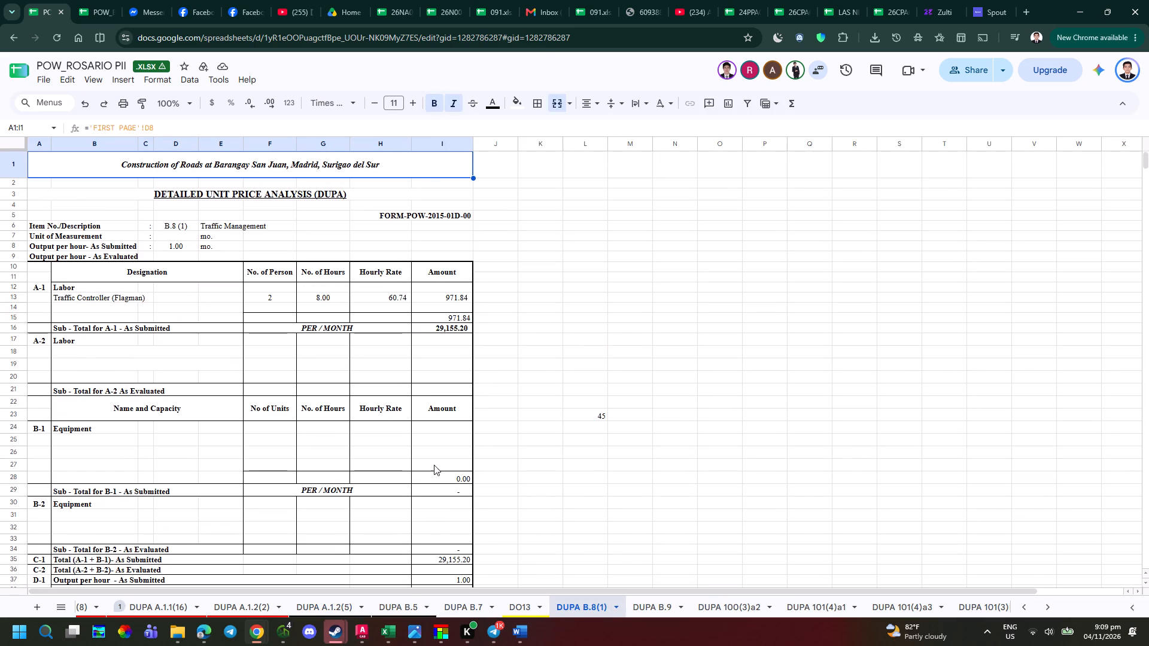
{"action": "scroll", "coordinate": [526, 538], "scroll_direction": "down", "scroll_amount": 3}
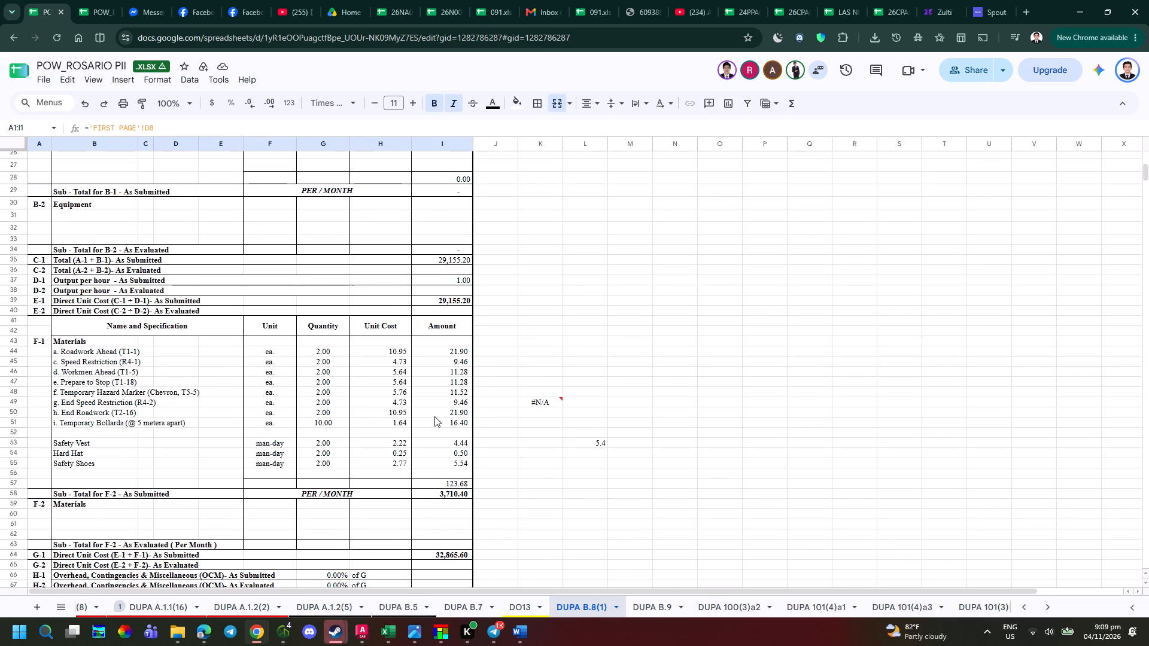
On DUPA B.8(1), set the quantity of each F-1 sign item from Roadwork Ahead through End Roadwork to 4.
{"action": "left_click", "coordinate": [312, 338]}
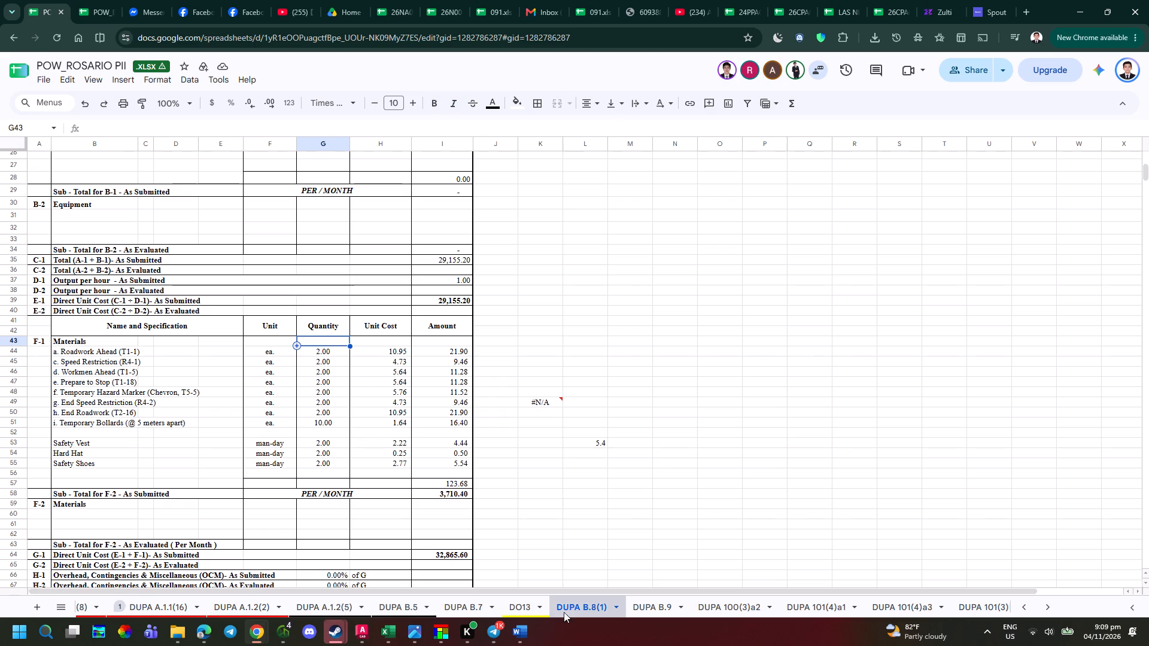
{"action": "scroll", "coordinate": [590, 489], "scroll_direction": "up", "scroll_amount": 1}
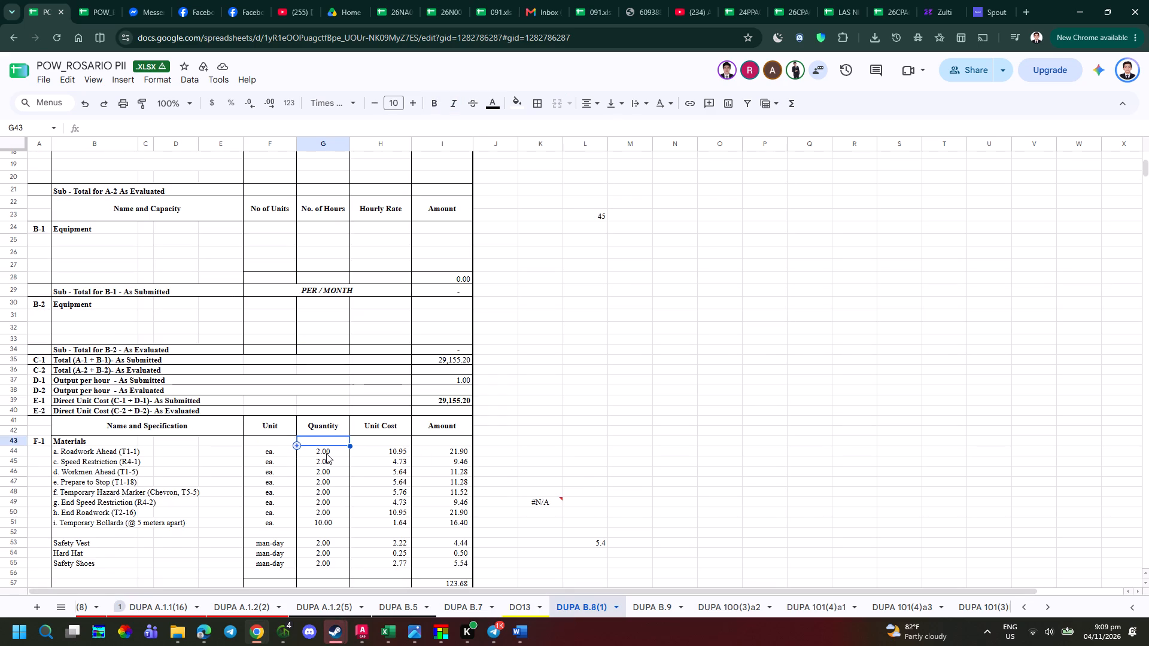
{"action": "left_click", "coordinate": [326, 453]}
{"action": "key", "text": "4"}
{"action": "key", "text": "Down"}
{"action": "key", "text": "4"}
{"action": "key", "text": "Down"}
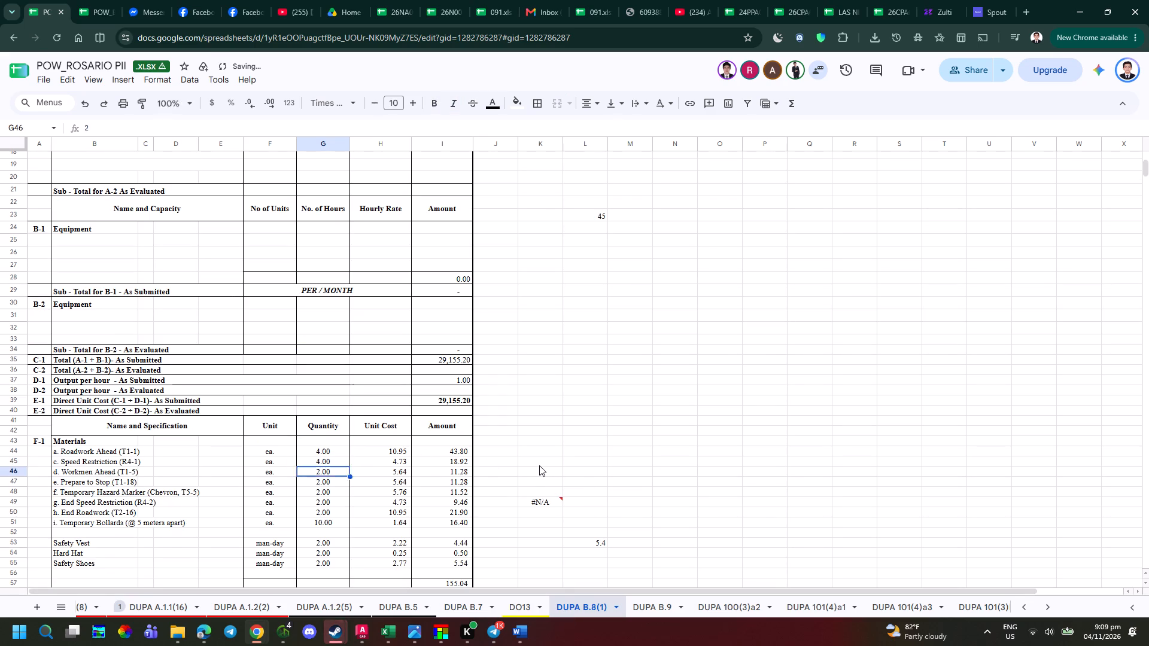
{"action": "key", "text": "4"}
{"action": "key", "text": "Down"}
{"action": "key", "text": "4"}
{"action": "key", "text": "Down"}
{"action": "key", "text": "4"}
{"action": "key", "text": "Down"}
{"action": "key", "text": "4"}
{"action": "key", "text": "Down"}
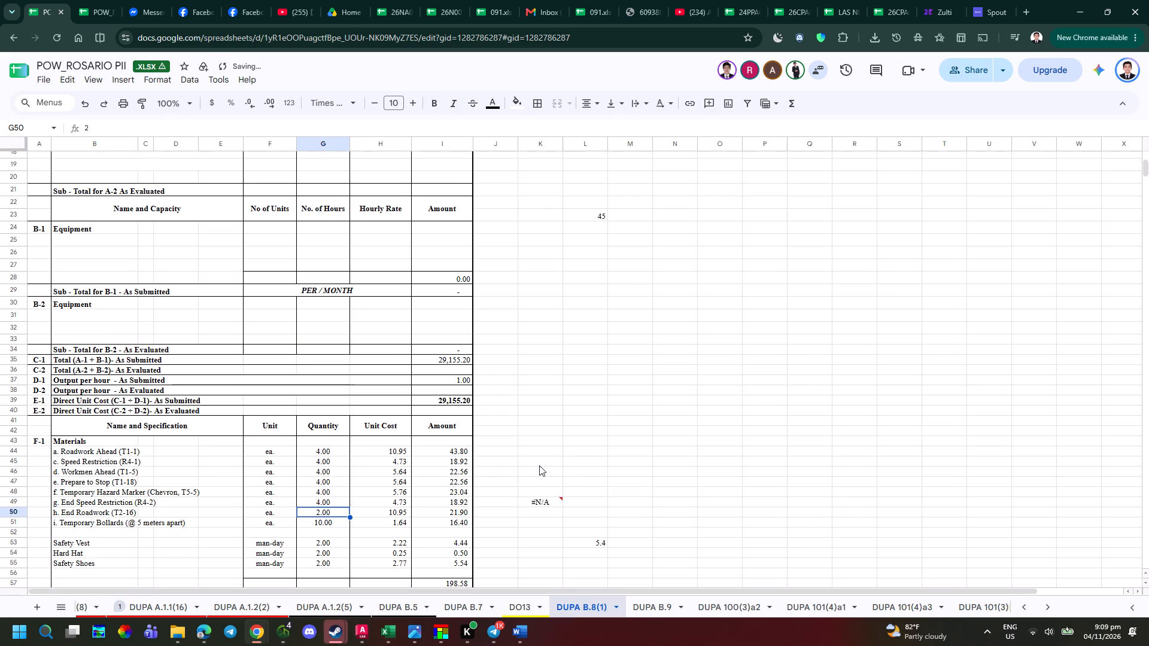
{"action": "key", "text": "4"}
{"action": "key", "text": "Up"}
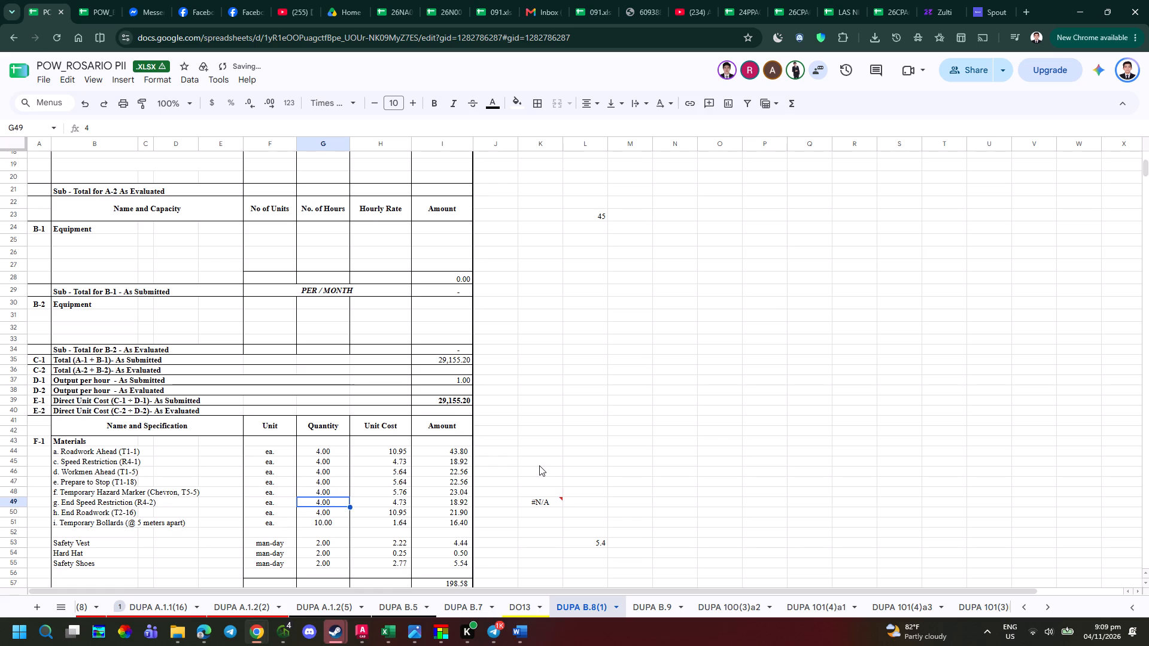
Set the Temporary Bollards quantity in the F-1 materials to 20.
{"action": "key", "text": "Up"}
{"action": "key", "text": "Down"}
{"action": "key", "text": "Down"}
{"action": "key", "text": "Down"}
{"action": "type", "text": "200"}
{"action": "key", "text": "Return"}
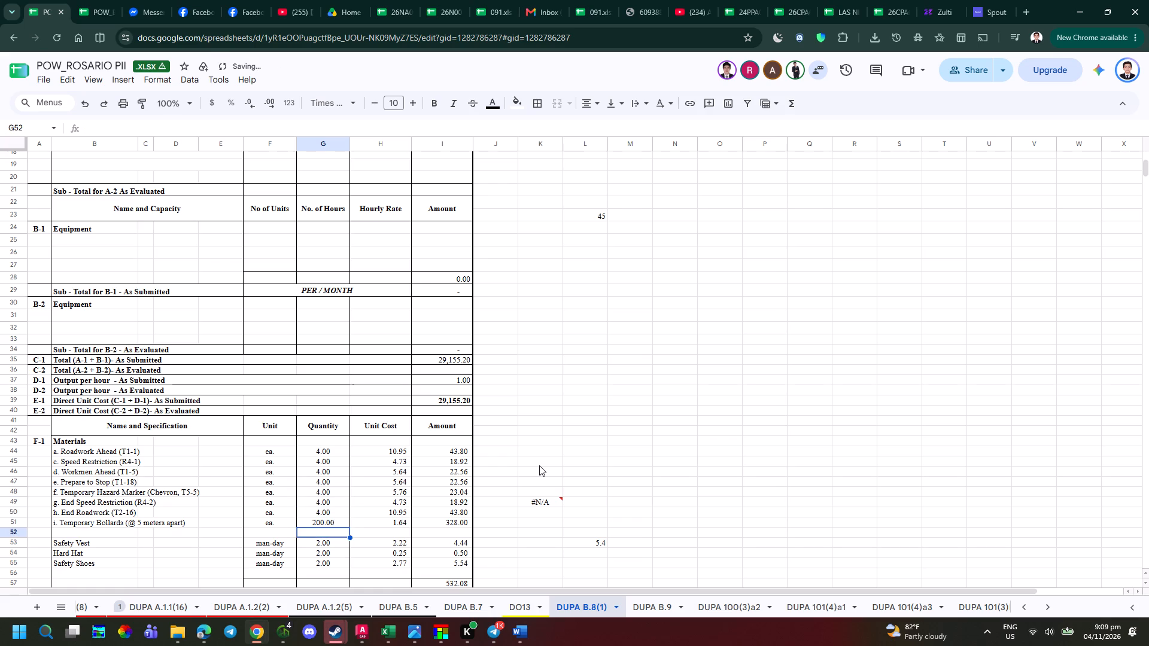
{"action": "key", "text": "Up"}
{"action": "type", "text": "20"}
{"action": "key", "text": "Return"}
Set the Safety Vest, Hard Hat and Safety Shoes quantities to 4 each.
{"action": "key", "text": "Down"}
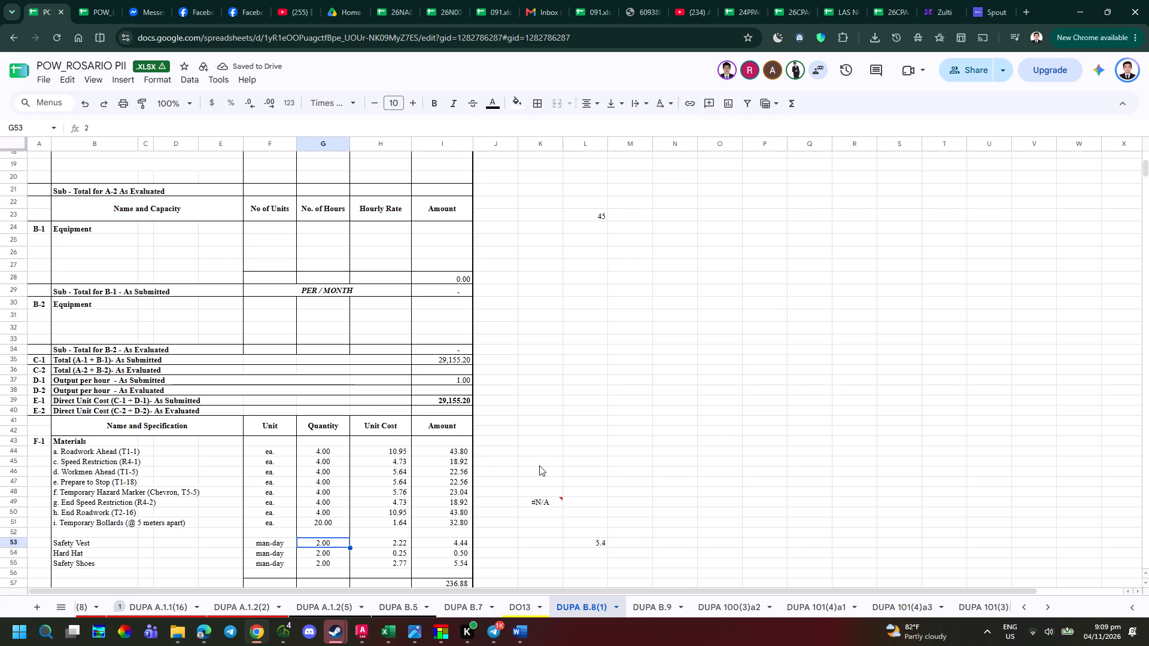
{"action": "key", "text": "4"}
{"action": "key", "text": "Down"}
{"action": "key", "text": "4"}
{"action": "key", "text": "Down"}
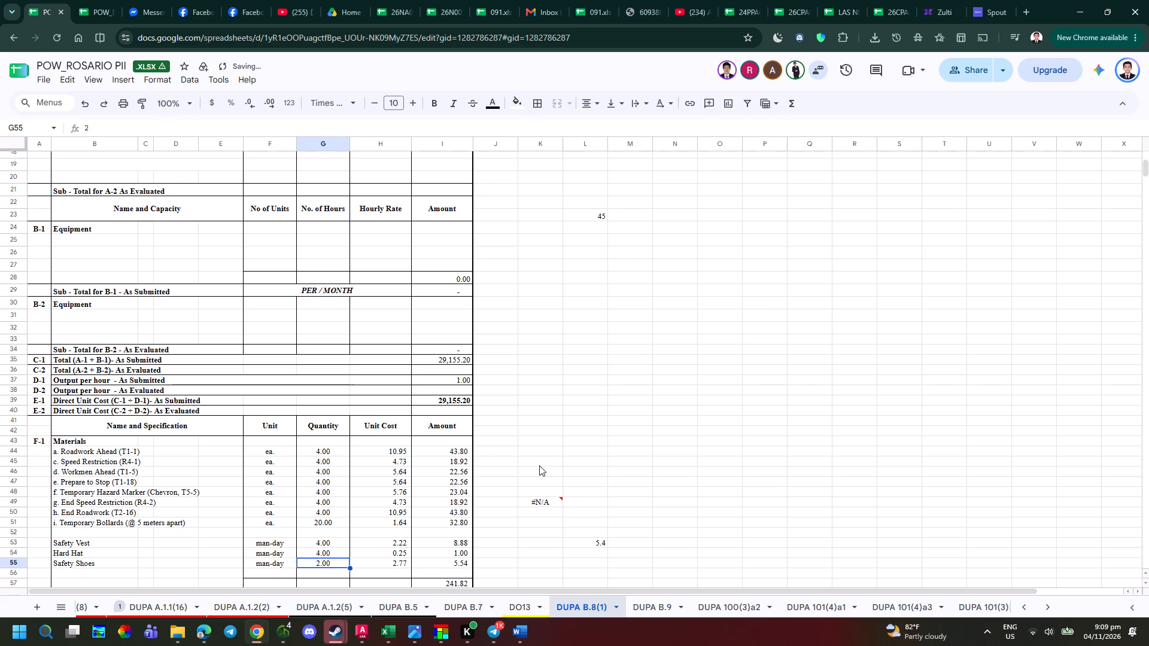
{"action": "key", "text": "4"}
{"action": "key", "text": "Down"}
Replace the broken VAT percentages in rows J-1 and J-2 of DUPA B.8(1) with 12%.
{"action": "key", "text": "Right"}
{"action": "key", "text": "Down"}
{"action": "key", "text": "Down"}
{"action": "key", "text": "Down"}
{"action": "key", "text": "Down"}
{"action": "key", "text": "Down"}
{"action": "key", "text": "Down"}
{"action": "key", "text": "Down"}
{"action": "key", "text": "Down"}
{"action": "key", "text": "Down"}
{"action": "key", "text": "Down"}
{"action": "key", "text": "Down"}
{"action": "key", "text": "Down"}
{"action": "key", "text": "Down"}
{"action": "key", "text": "Down"}
{"action": "key", "text": "Down"}
{"action": "key", "text": "Down"}
{"action": "key", "text": "Down"}
{"action": "key", "text": "Down"}
{"action": "key", "text": "Down"}
{"action": "key", "text": "Down"}
{"action": "key", "text": "Down"}
{"action": "key", "text": "Down"}
{"action": "key", "text": "Down"}
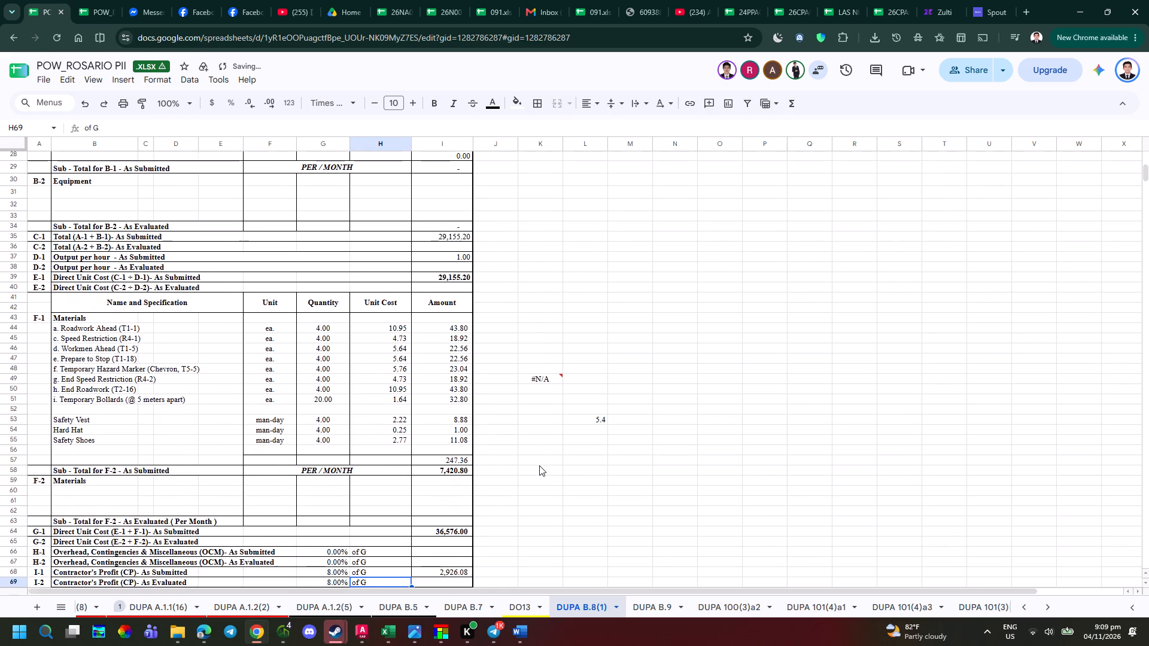
{"action": "key", "text": "Down"}
{"action": "key", "text": "Up"}
{"action": "key", "text": "Up"}
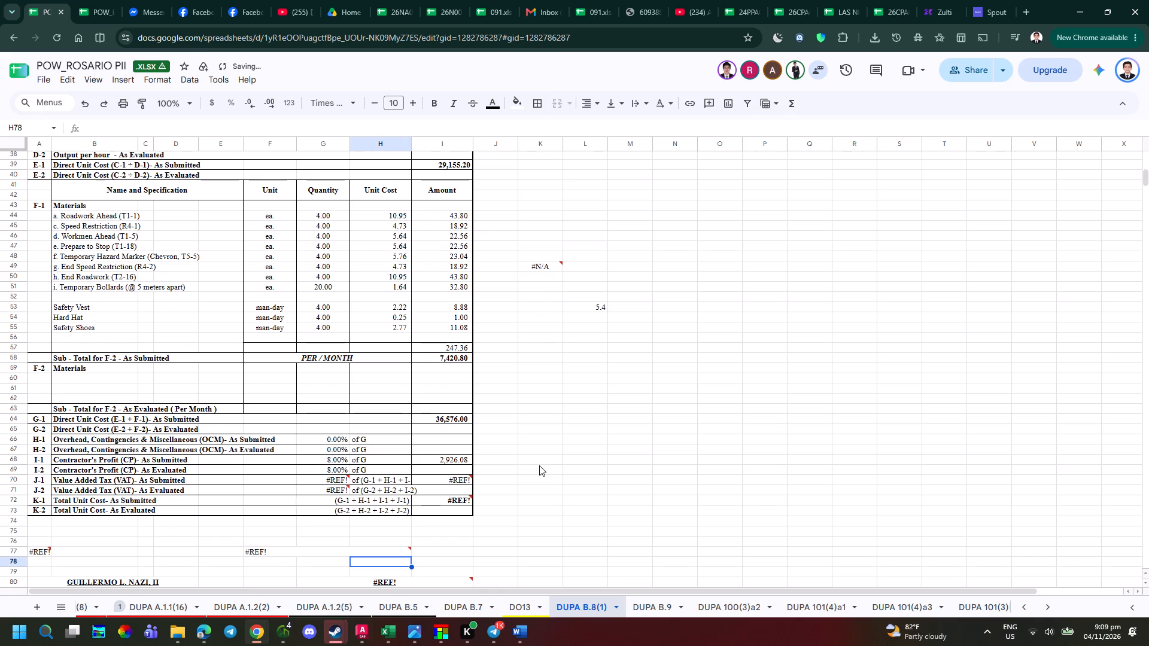
{"action": "double_click", "coordinate": [339, 478]}
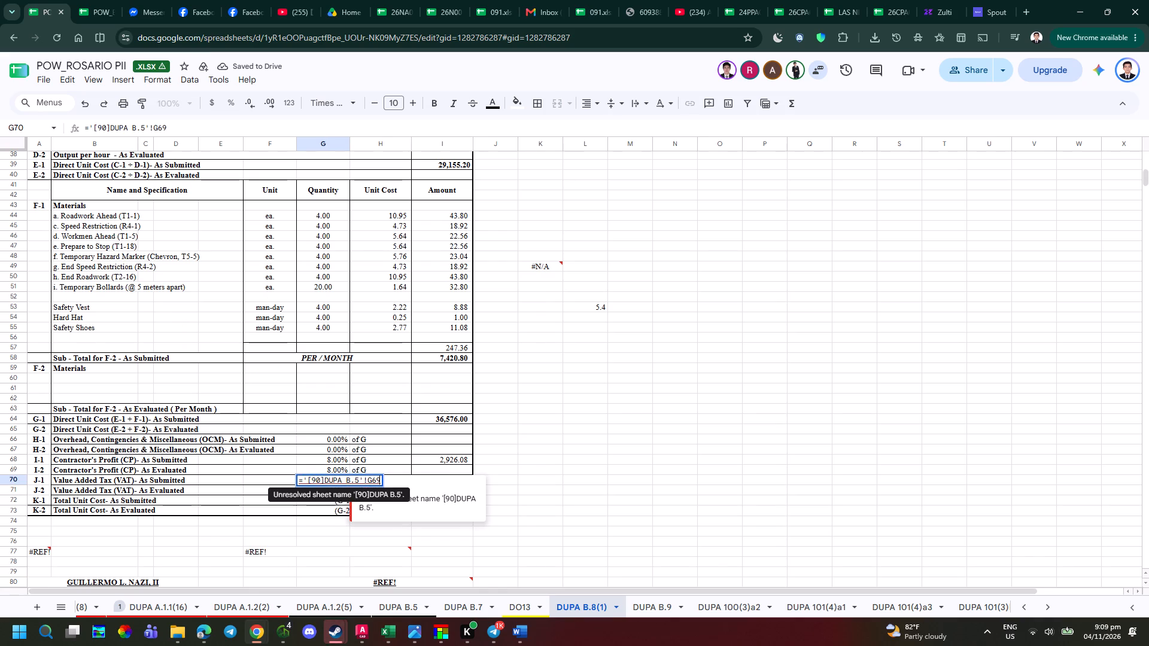
{"action": "key", "text": "Escape"}
{"action": "key", "text": "1"}
{"action": "key", "text": "2"}
{"action": "key", "text": "Return"}
{"action": "type", "text": "12"}
{"action": "key", "text": "Return"}
Set the as-submitted Contractor's Profit percentage (I-1) on DUPA B.8(1) to 10%.
{"action": "key", "text": "Up"}
{"action": "key", "text": "Up"}
{"action": "key", "text": "Up"}
{"action": "key", "text": "Up"}
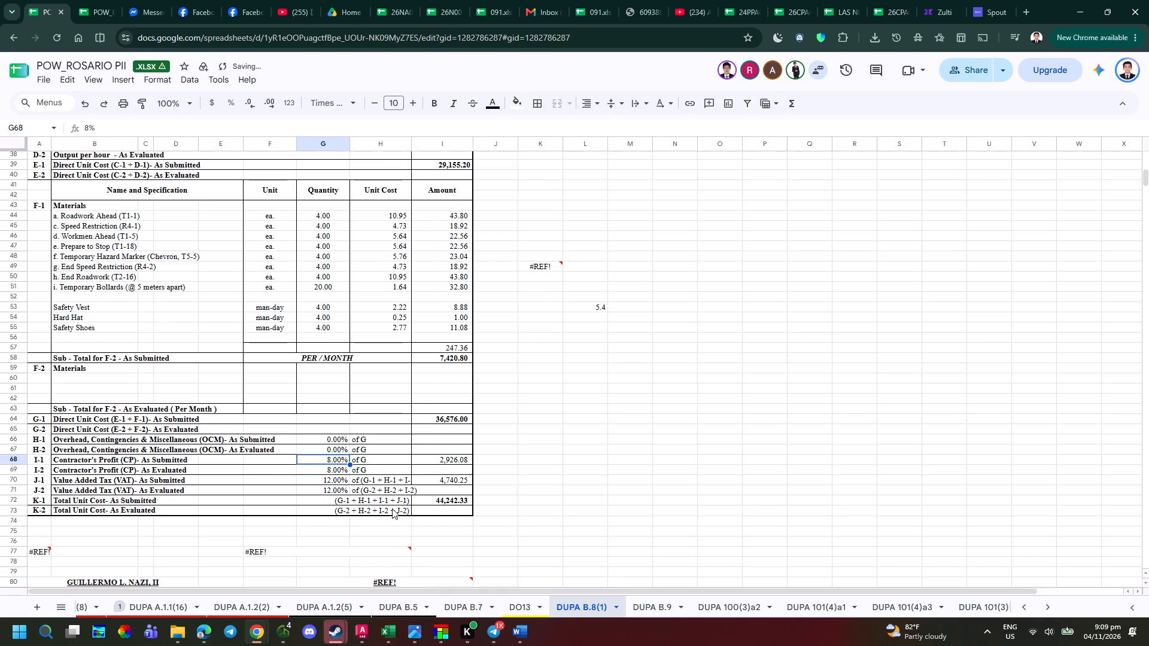
{"action": "type", "text": "10"}
{"action": "key", "text": "Return"}
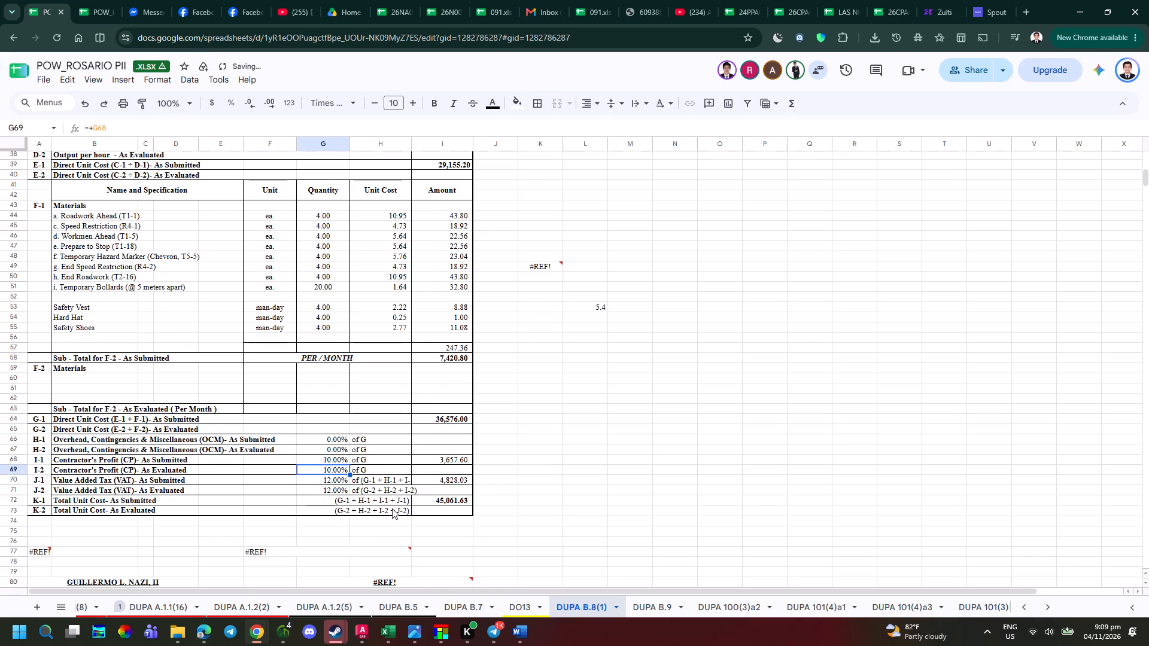
{"action": "key", "text": "Down"}
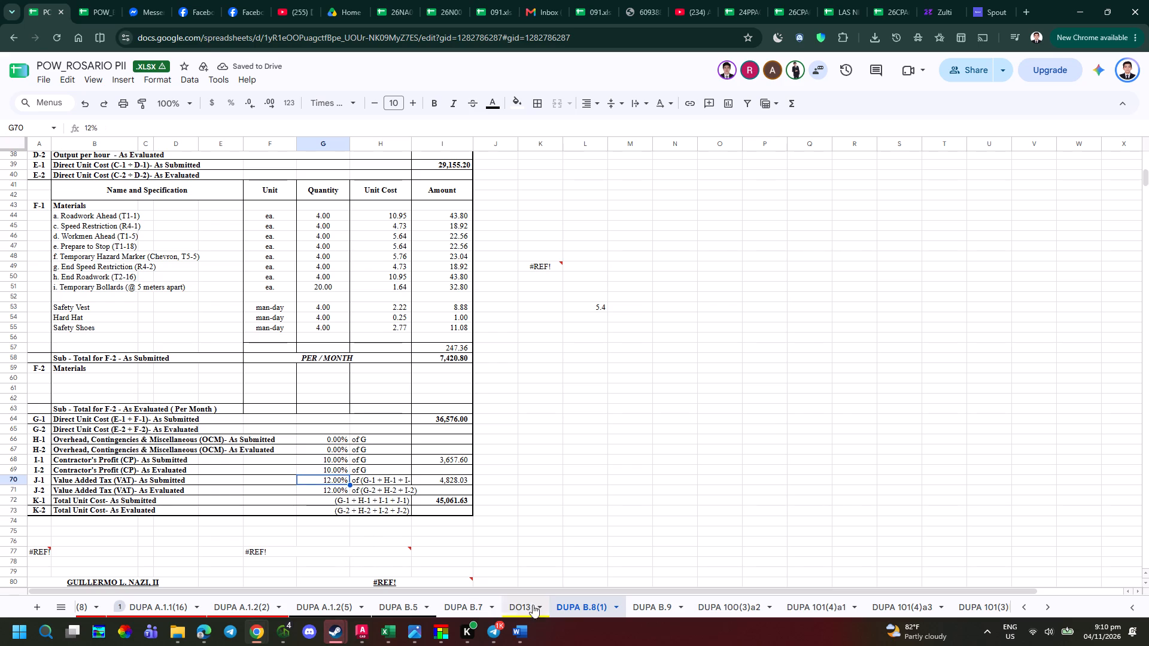
On the DUPA A.1.1(8) sheet, set the as-submitted Contractor's Profit percentage (I-1) to 10%.
{"action": "left_click", "coordinate": [150, 603]}
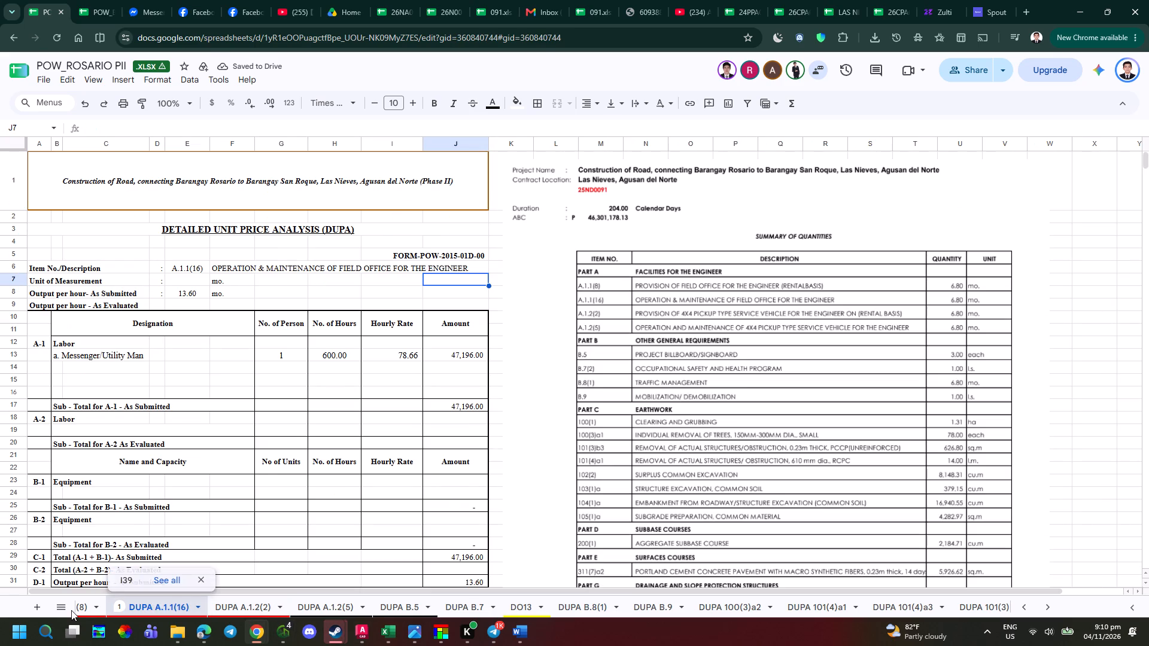
{"action": "left_click", "coordinate": [72, 610]}
{"action": "left_click", "coordinate": [79, 610]}
{"action": "scroll", "coordinate": [308, 458], "scroll_direction": "down", "scroll_amount": 6}
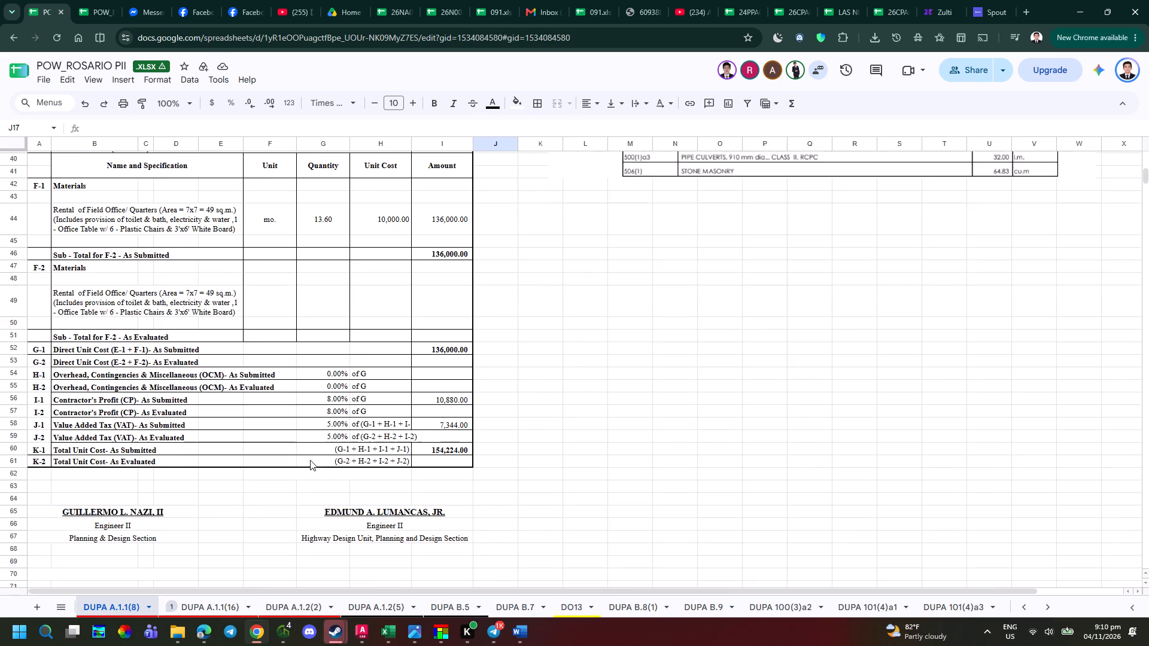
{"action": "left_click", "coordinate": [330, 300]}
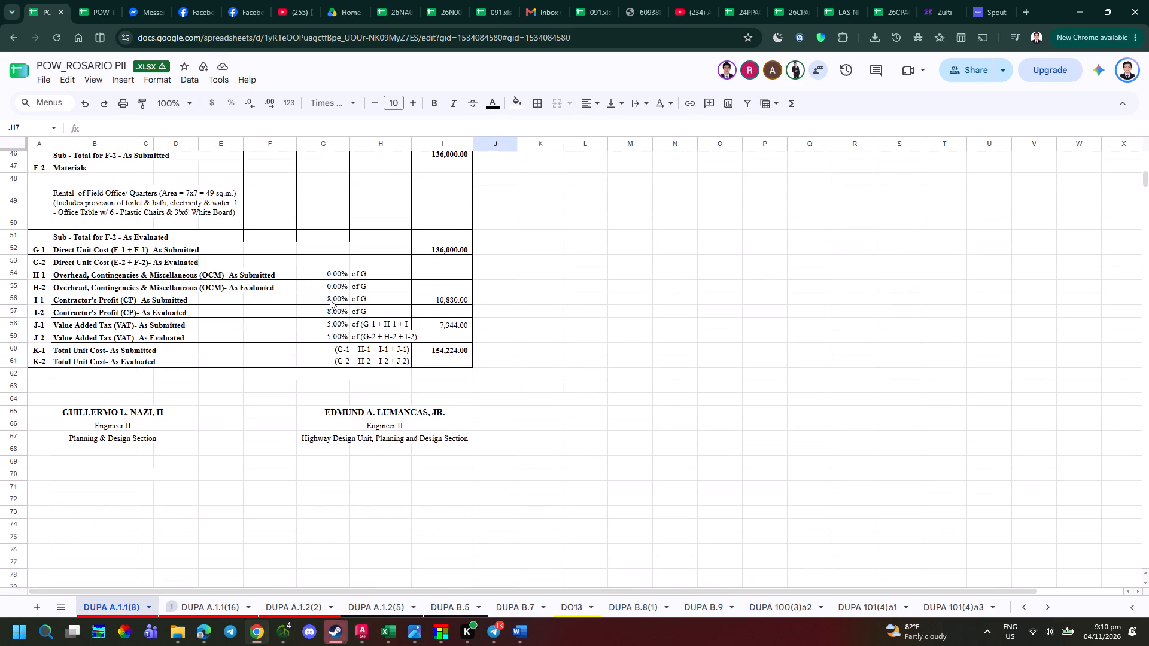
{"action": "type", "text": "10"}
{"action": "key", "text": "Return"}
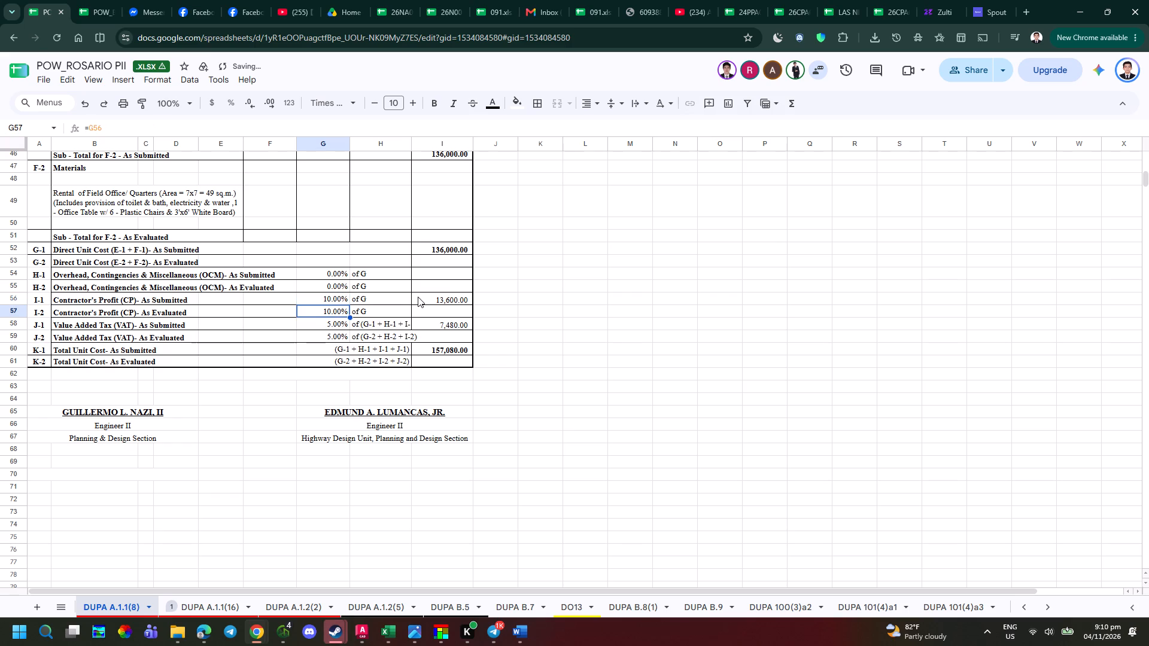
Set the as-submitted and as-evaluated VAT percentages (J-1 and J-2) on DUPA A.1.1(8) to 12%.
{"action": "key", "text": "Down"}
{"action": "type", "text": "12"}
{"action": "key", "text": "Return"}
{"action": "type", "text": "12"}
{"action": "key", "text": "Return"}
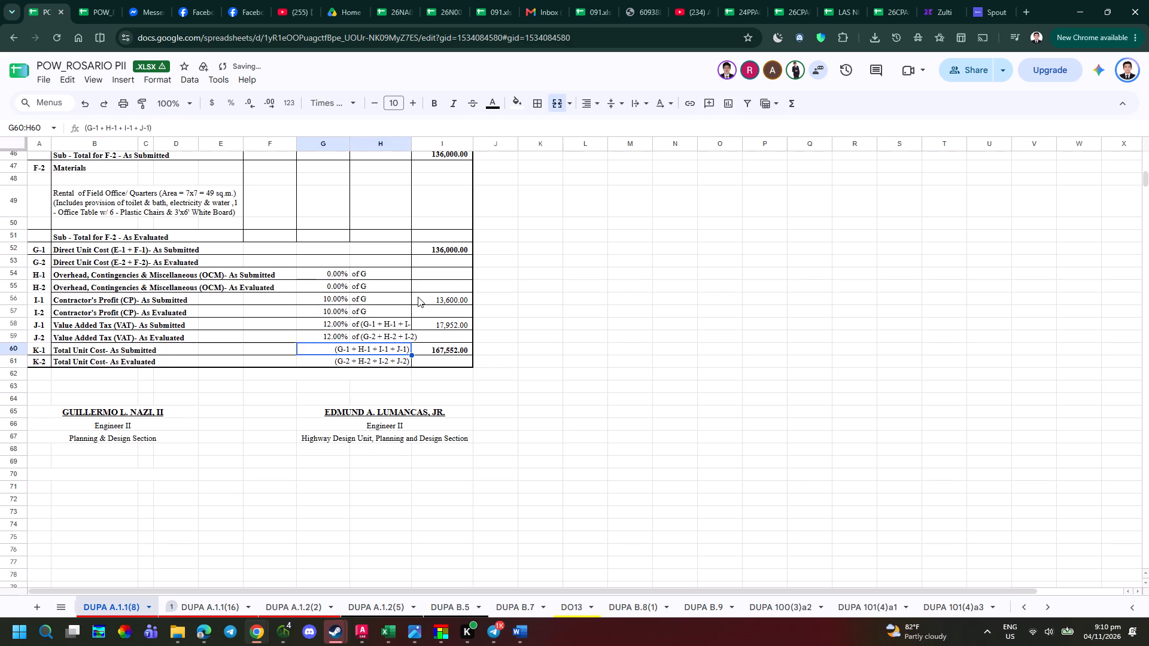
{"action": "left_click", "coordinate": [559, 354]}
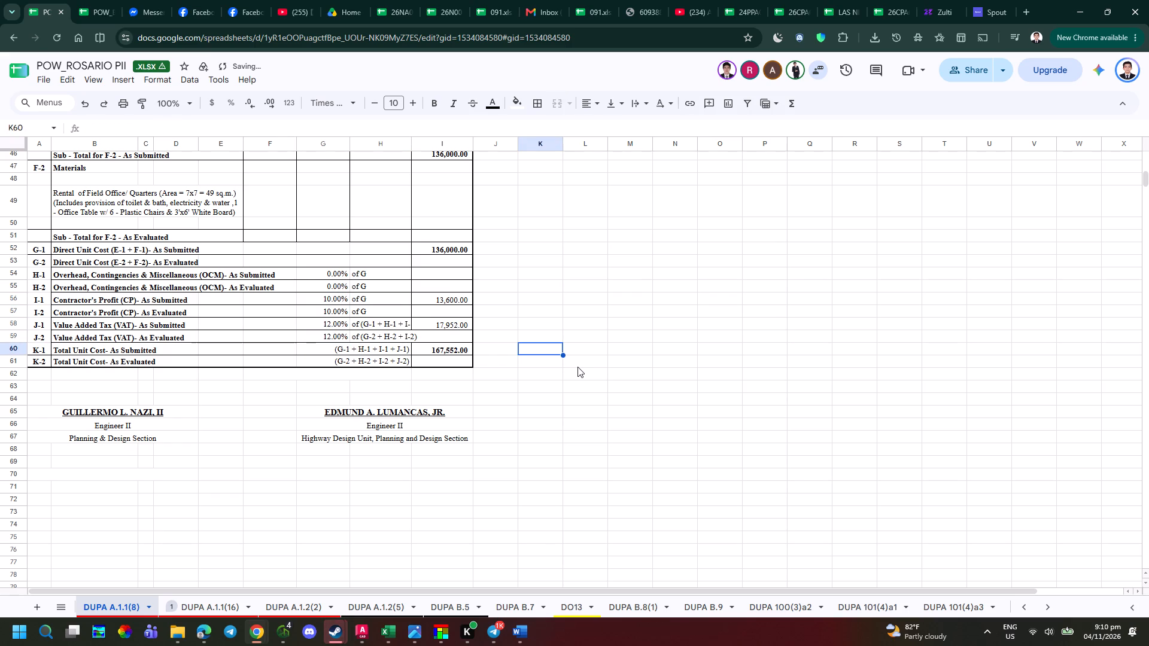
Capture a screen snip of the Contractor's Profit and VAT rows (I-1 to J-2) with their percentages on DUPA A.1.1(8).
{"action": "key", "text": "Print"}
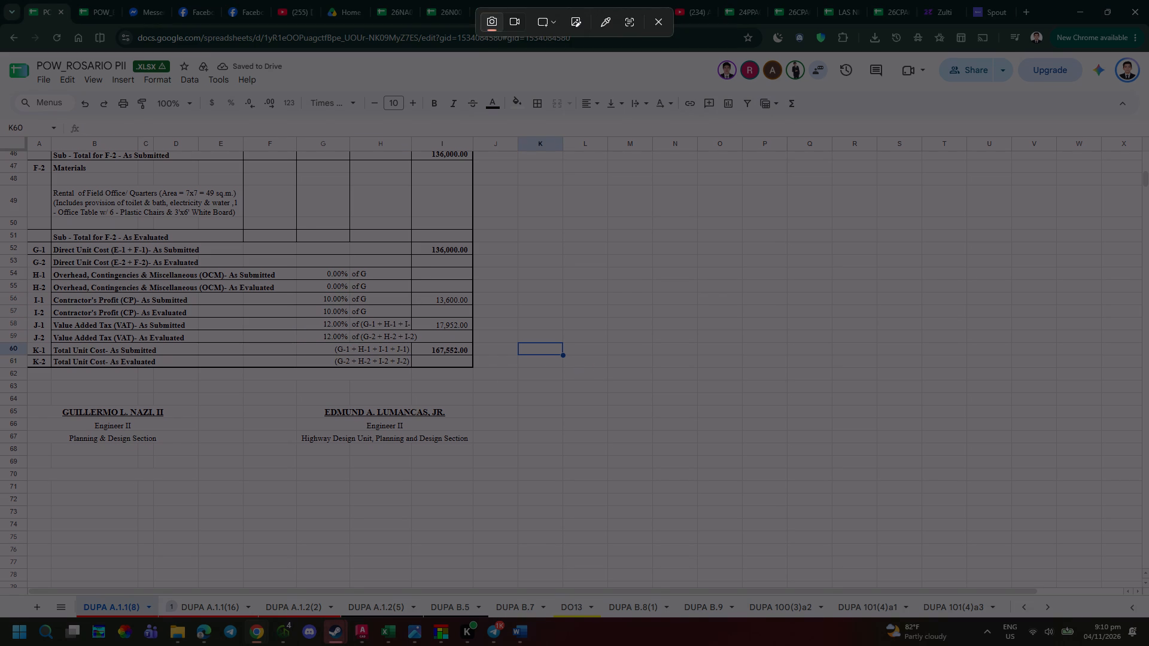
{"action": "left_click_drag", "start_coordinate": [348, 342], "coordinate": [30, 295]}
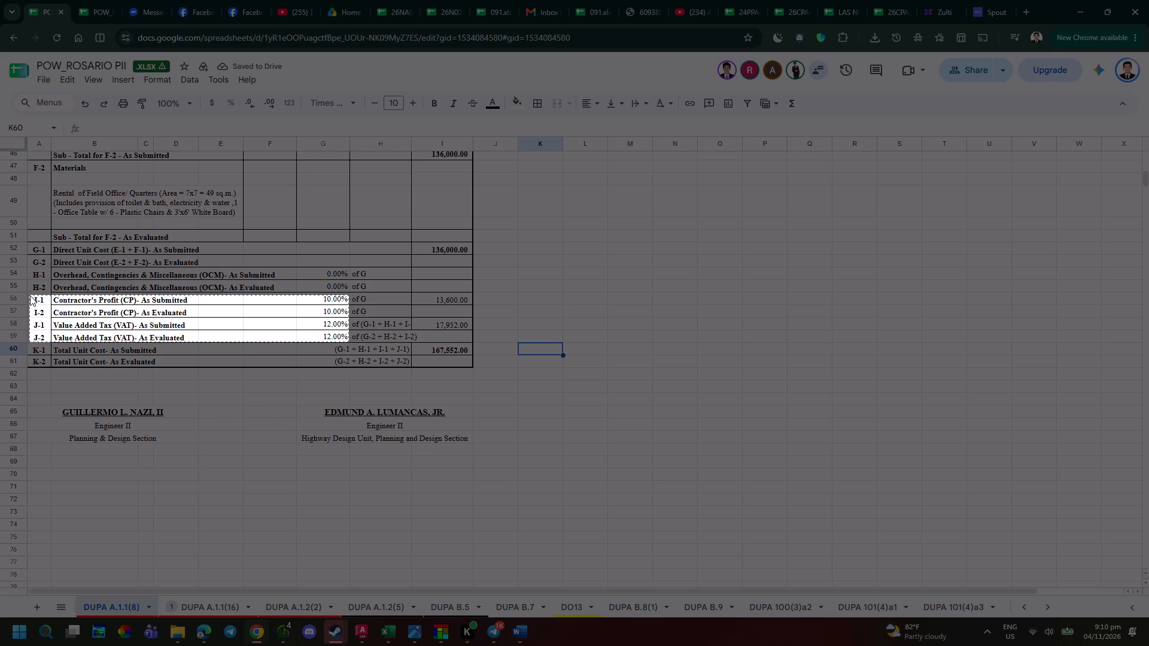
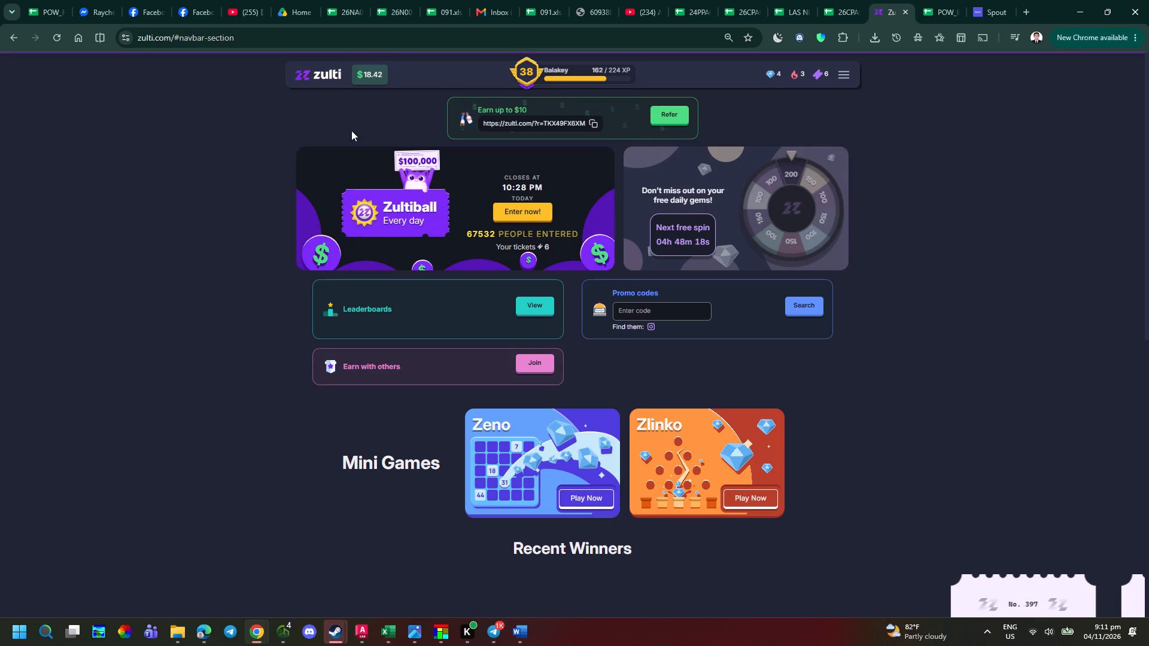
Return to the POW_ROSARIO PII spreadsheet and check the OCM, Contractor's Profit and VAT percentage rows on the DUPA A.1.1(16) sheet.
{"action": "left_click", "coordinate": [54, 0]}
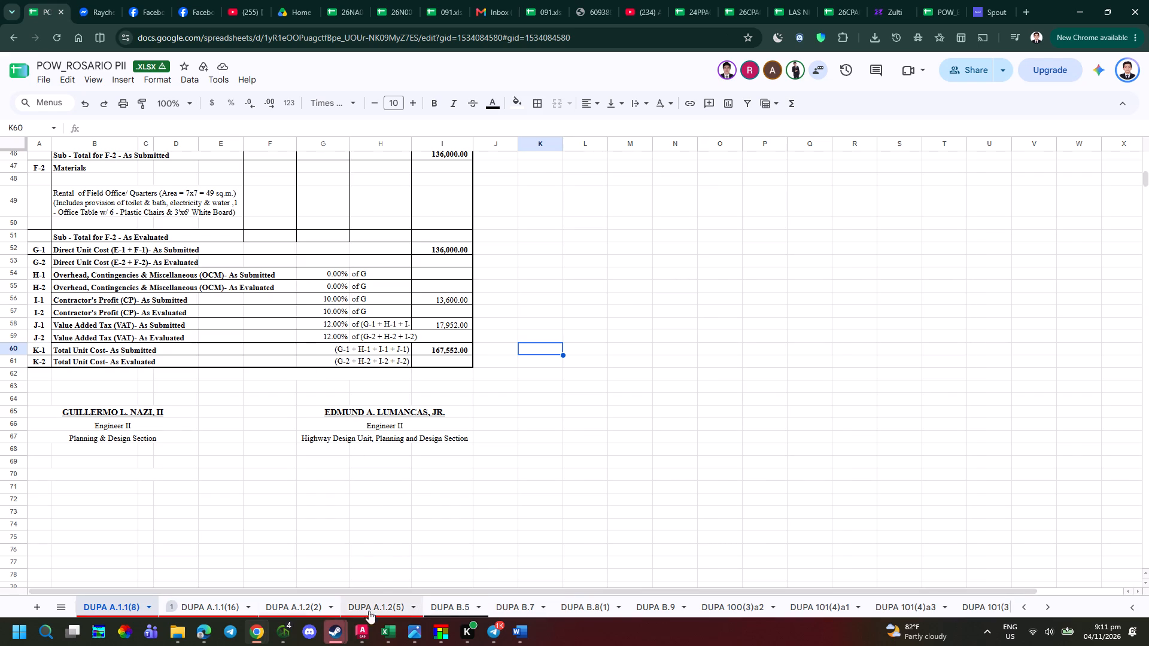
{"action": "left_click", "coordinate": [196, 611]}
{"action": "scroll", "coordinate": [483, 476], "scroll_direction": "down", "scroll_amount": 4}
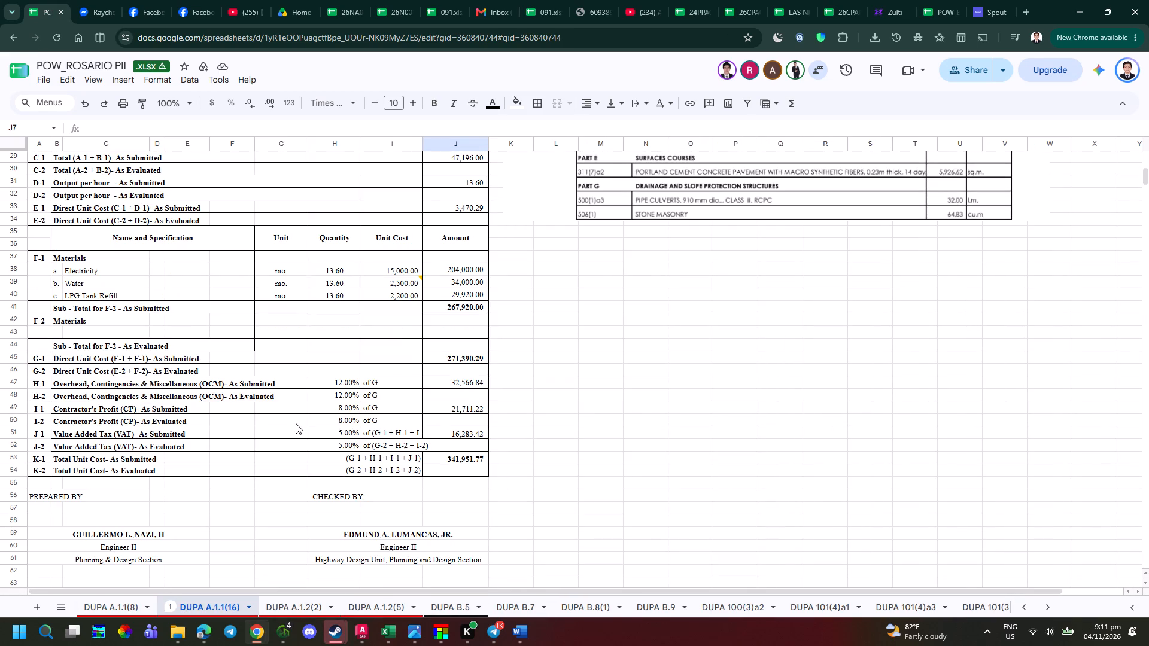
Set the as-submitted and as-evaluated VAT percentages (J-1 and J-2) on DUPA A.1.1(16) to 12%.
{"action": "scroll", "coordinate": [305, 420], "scroll_direction": "up", "scroll_amount": 3}
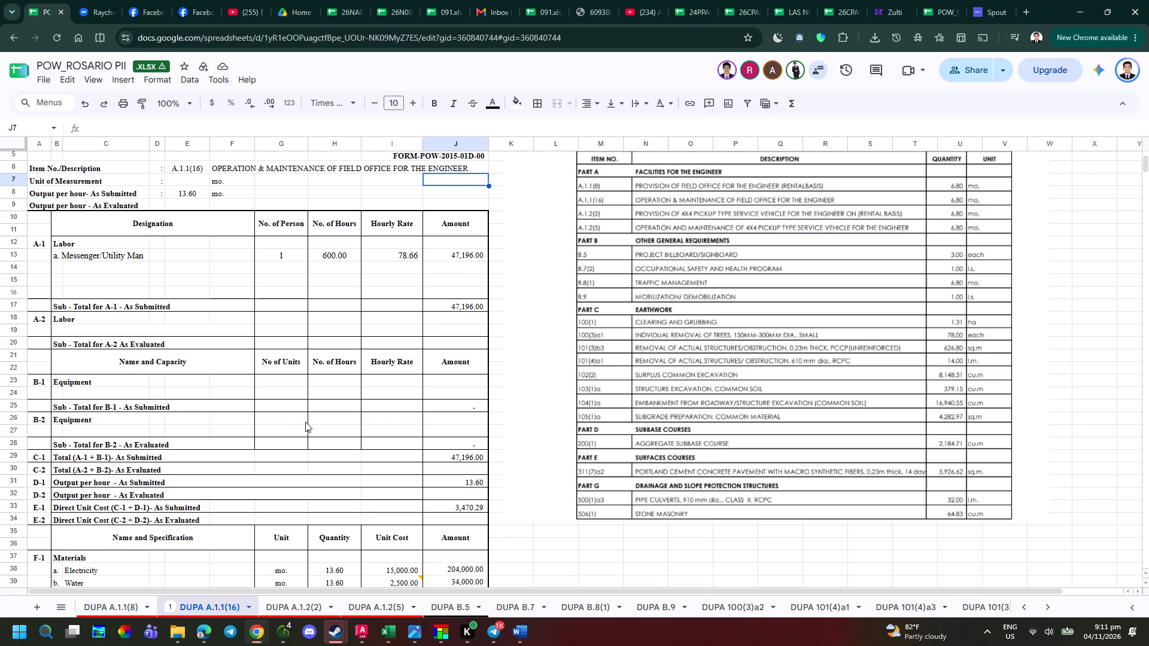
{"action": "scroll", "coordinate": [314, 427], "scroll_direction": "down", "scroll_amount": 1}
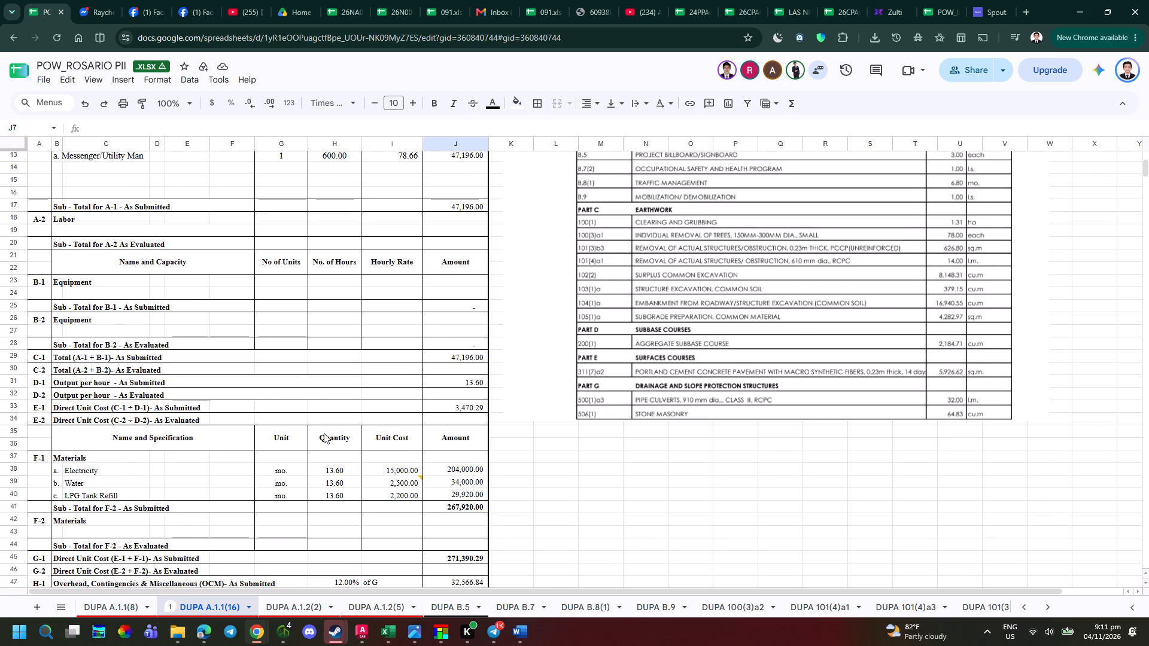
{"action": "scroll", "coordinate": [323, 434], "scroll_direction": "down", "scroll_amount": 1}
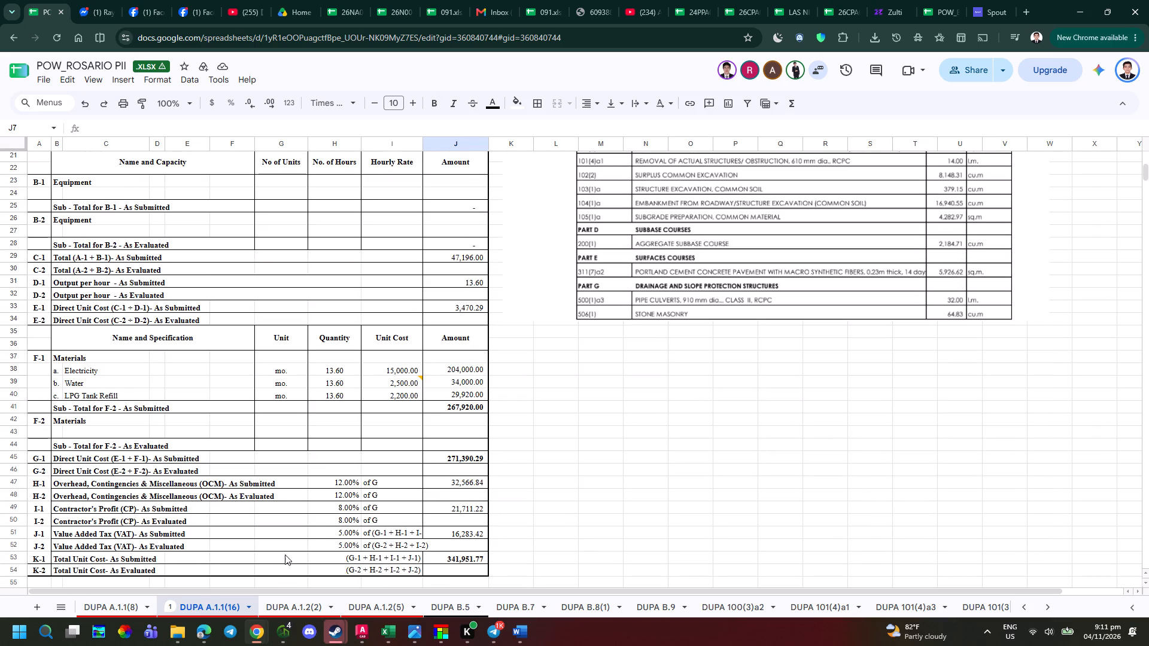
{"action": "left_click", "coordinate": [338, 537]}
{"action": "key", "text": "1"}
{"action": "key", "text": "2"}
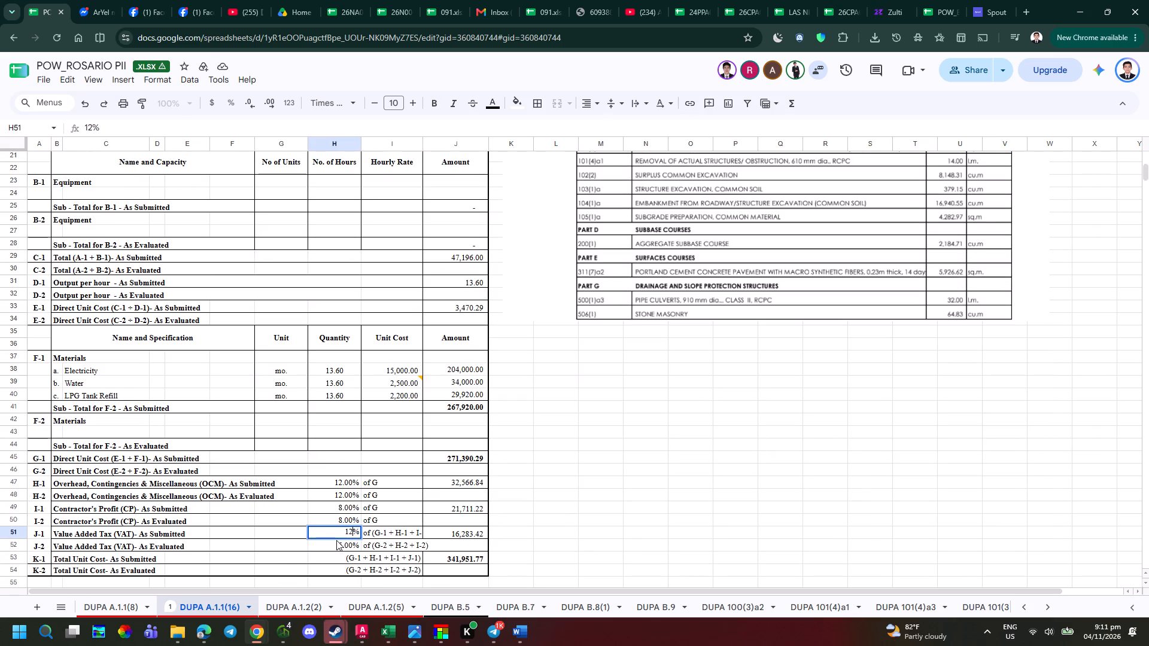
{"action": "left_click", "coordinate": [336, 540]}
{"action": "key", "text": "1"}
{"action": "key", "text": "2"}
{"action": "left_click", "coordinate": [338, 559]}
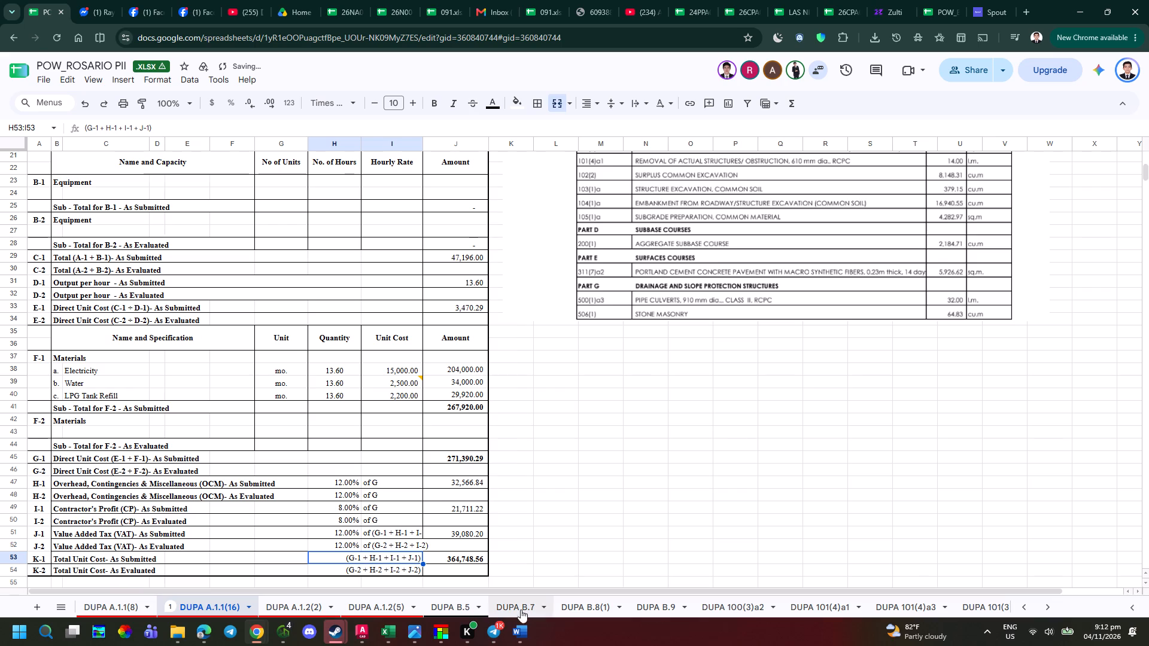
Check the markup percentages on DUPA A.1.1(8) against the entries and percentages on the DUPA A.1.2(2) sheet.
{"action": "left_click", "coordinate": [123, 603]}
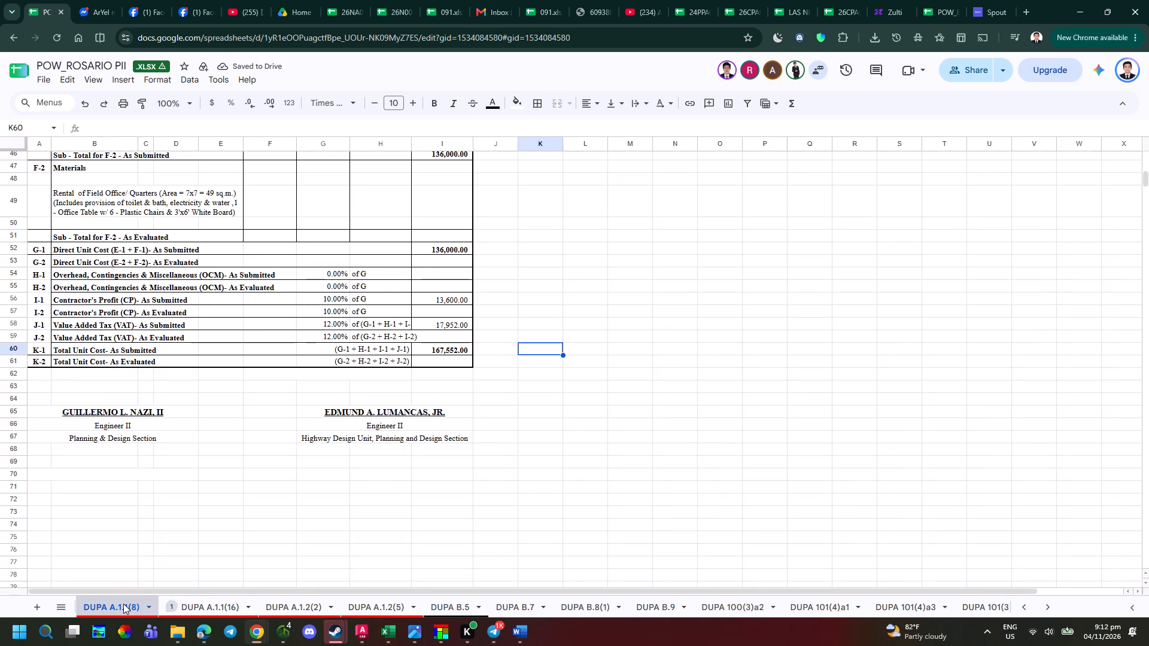
{"action": "left_click", "coordinate": [285, 609]}
{"action": "scroll", "coordinate": [493, 513], "scroll_direction": "down", "scroll_amount": 5}
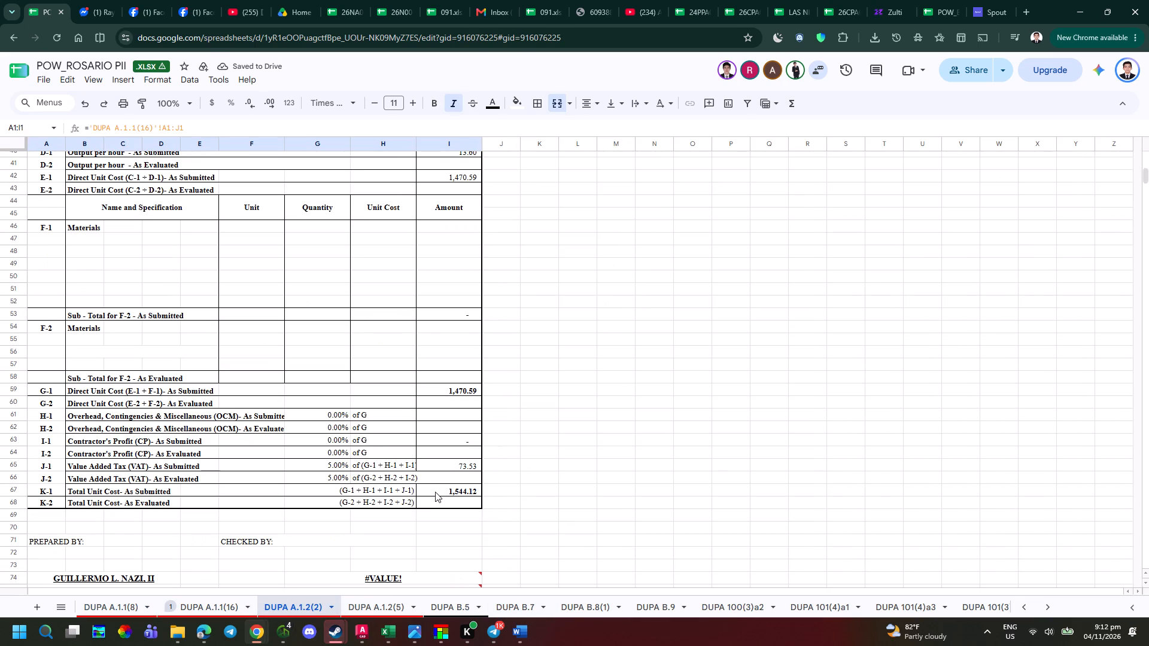
{"action": "scroll", "coordinate": [351, 478], "scroll_direction": "up", "scroll_amount": 5}
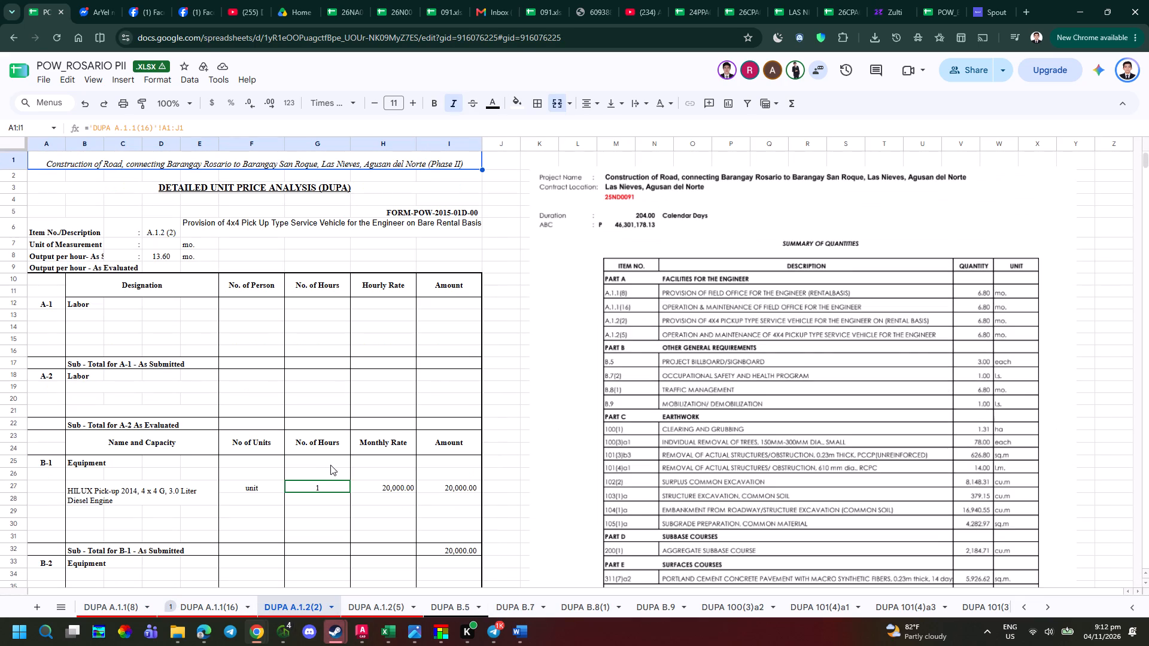
Set the as-submitted and as-evaluated VAT percentages (J-1 and J-2) on DUPA A.1.2(2) to 12%.
{"action": "scroll", "coordinate": [315, 470], "scroll_direction": "down", "scroll_amount": 5}
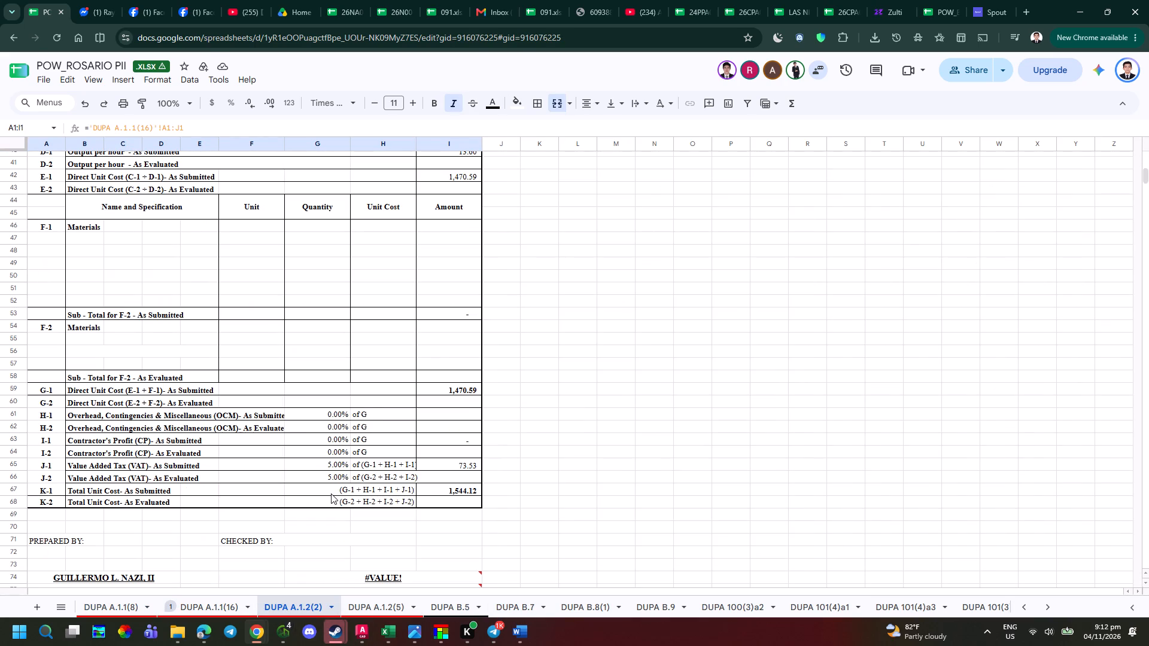
{"action": "left_click", "coordinate": [331, 471]}
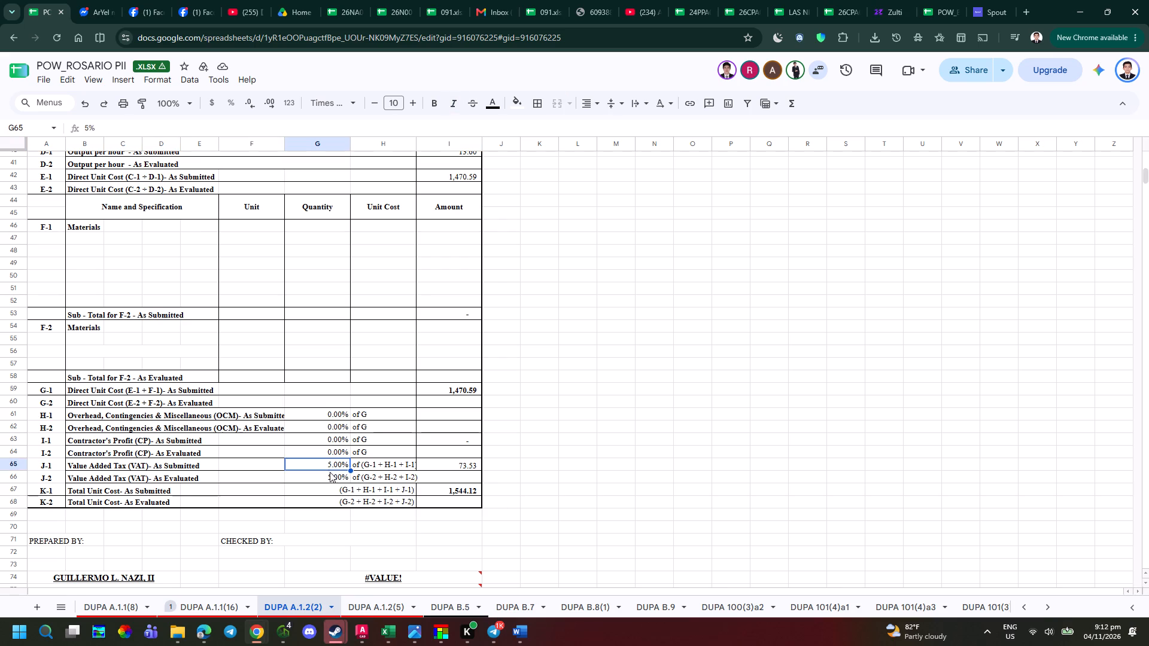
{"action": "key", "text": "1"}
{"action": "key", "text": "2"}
{"action": "left_click", "coordinate": [325, 477]}
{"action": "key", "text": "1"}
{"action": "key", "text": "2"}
{"action": "left_click", "coordinate": [554, 476]}
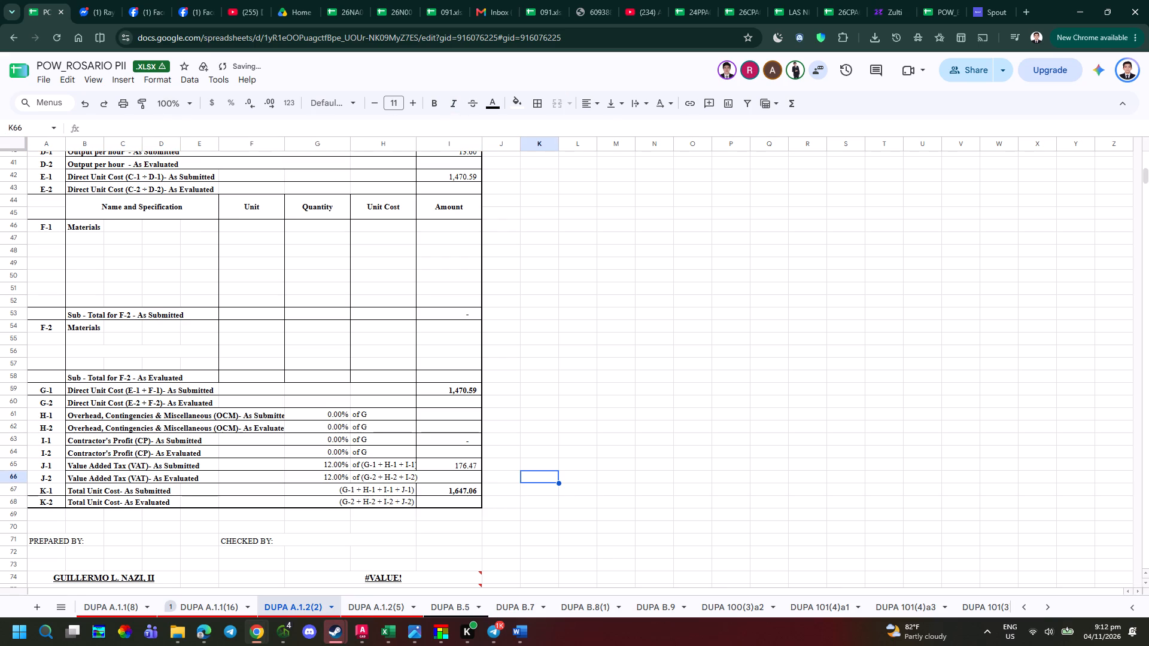
{"action": "scroll", "coordinate": [597, 505], "scroll_direction": "up", "scroll_amount": 4}
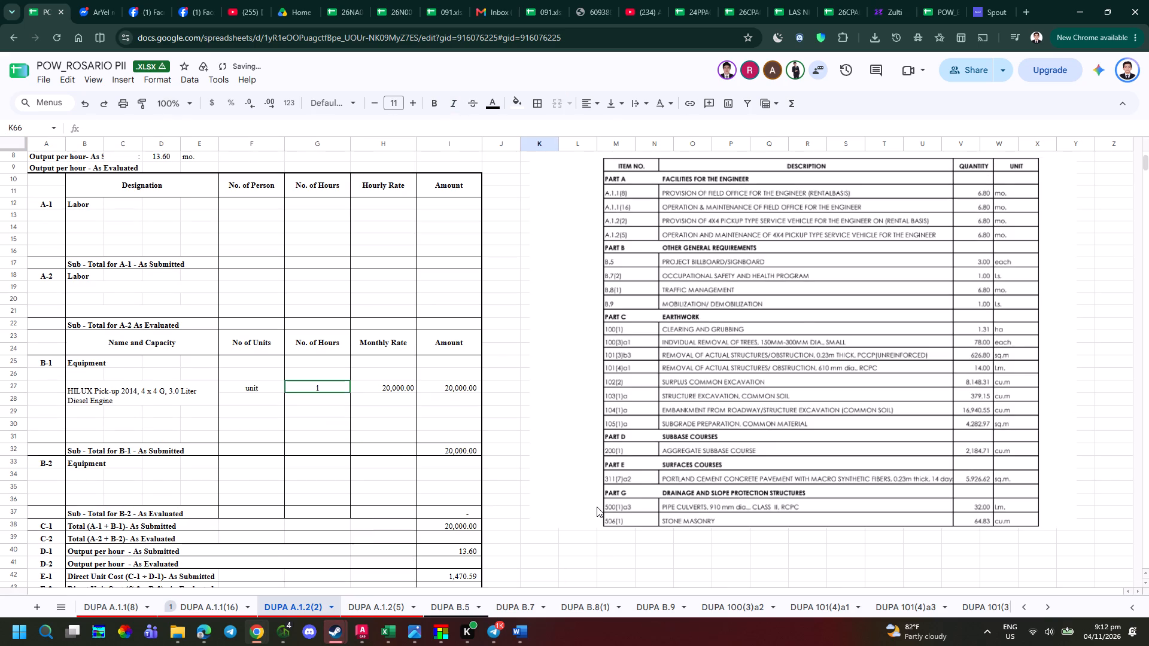
{"action": "scroll", "coordinate": [597, 507], "scroll_direction": "down", "scroll_amount": 4}
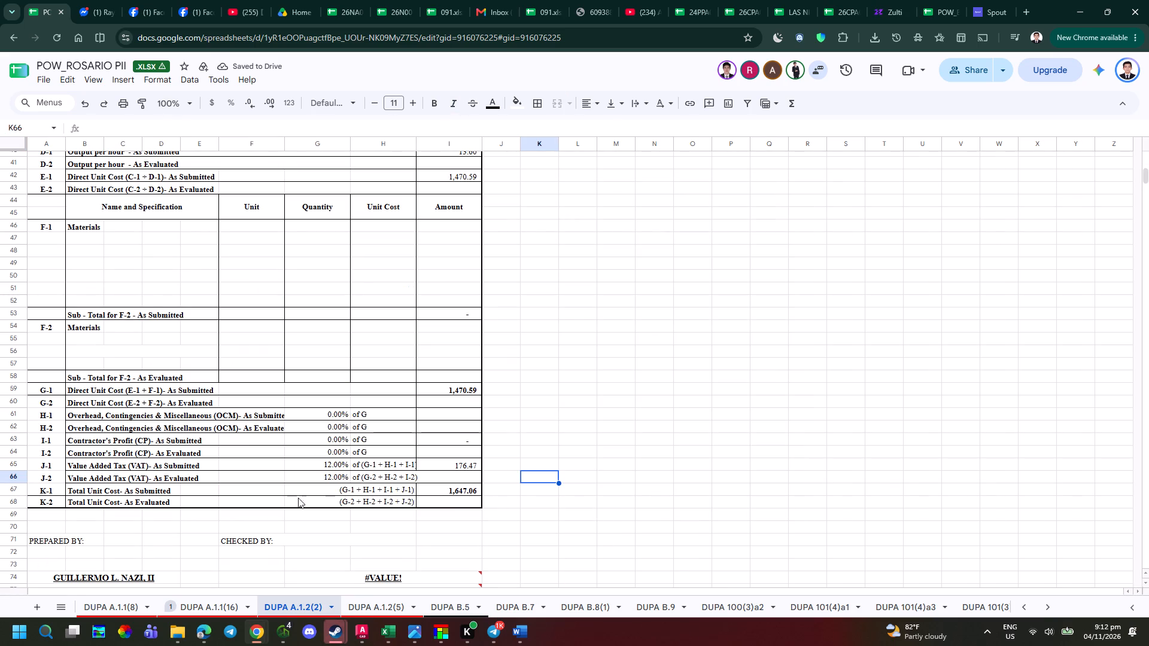
Open the DUPA A.1.2(5) sheet at its Contractor's Profit and VAT percentage rows.
{"action": "left_click", "coordinate": [396, 598]}
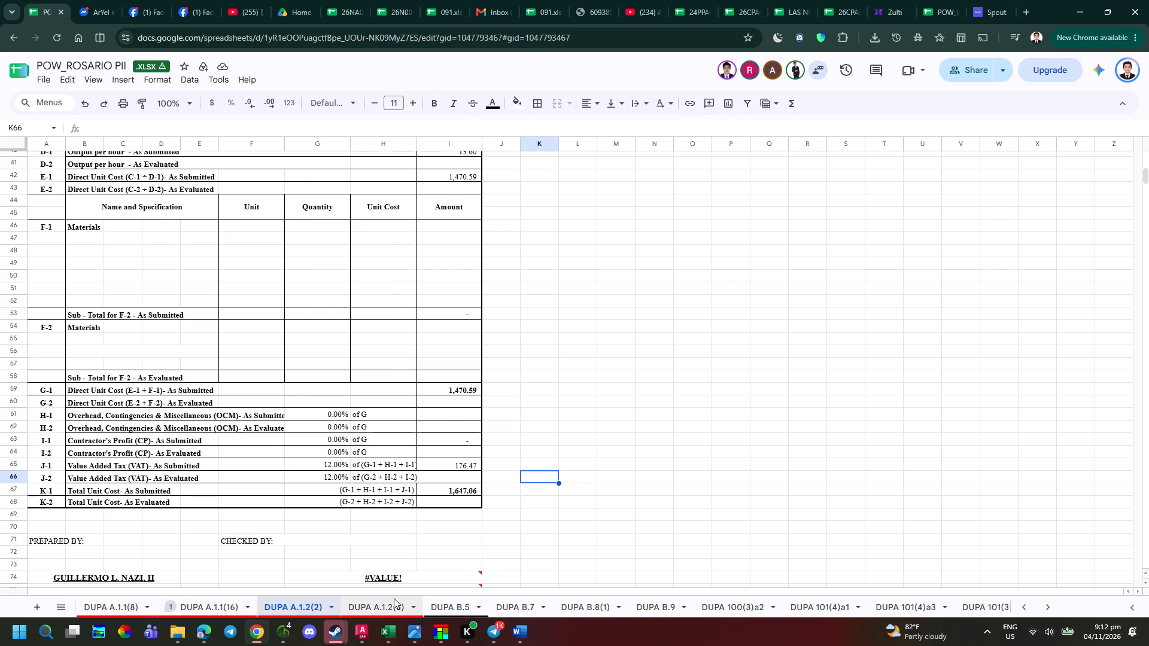
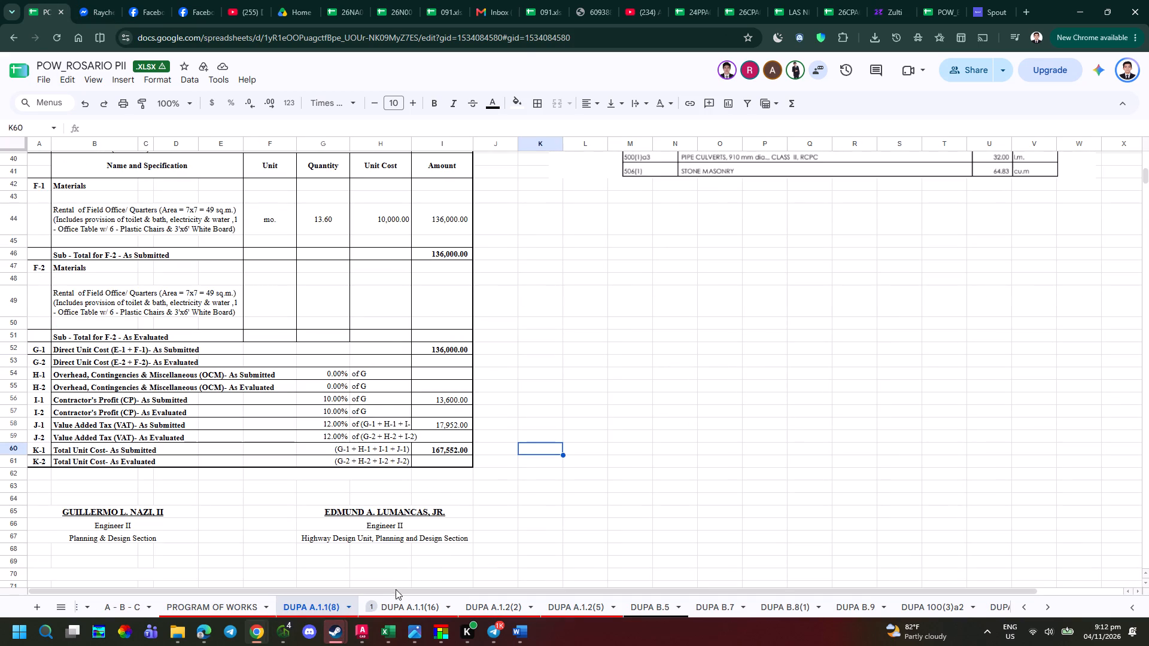
On the DUPA A.1.1(16) sheet, set the as-evaluated Contractor's Profit percentage (I-2) to 10%.
{"action": "left_click", "coordinate": [395, 599]}
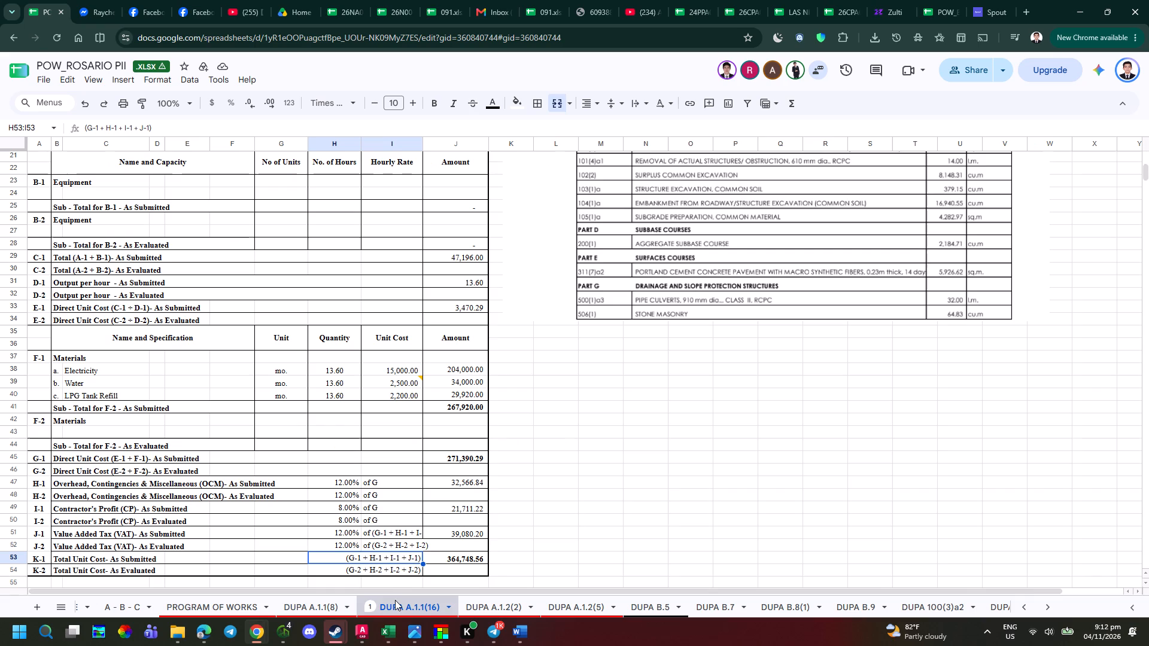
{"action": "left_click", "coordinate": [340, 522]}
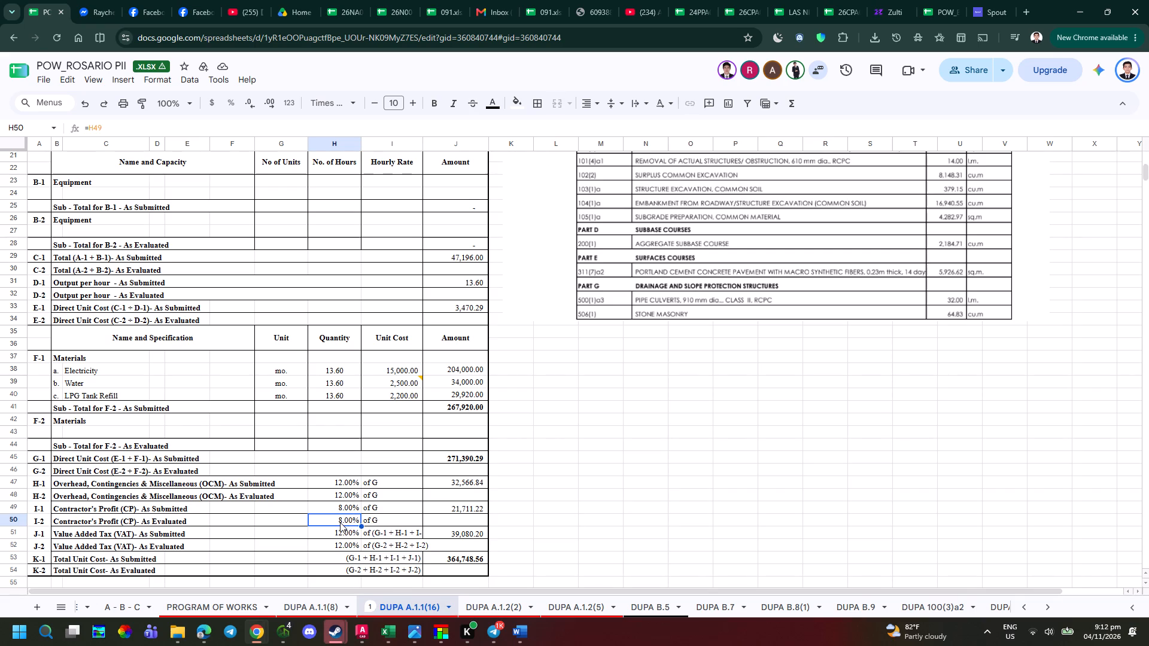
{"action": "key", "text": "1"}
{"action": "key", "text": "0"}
{"action": "key", "text": "Return"}
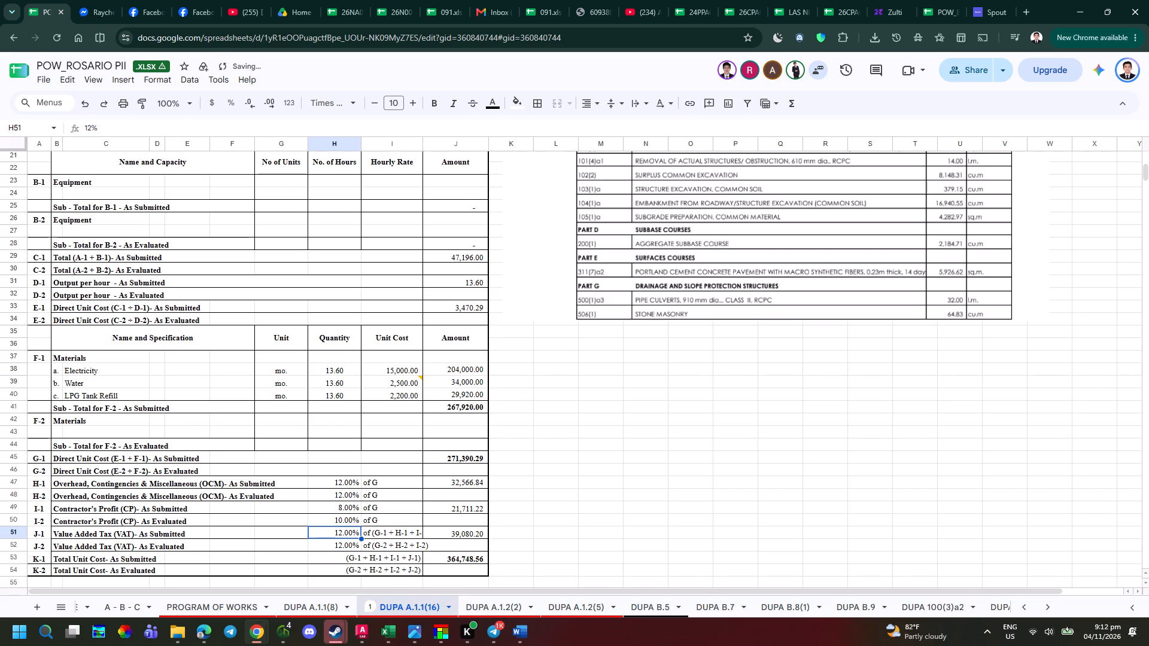
Set the as-submitted contractor's profit (I-1) to 10% and the as-submitted OCM (H-1) to 0% on DUPA A.1.1(16).
{"action": "key", "text": "Up"}
{"action": "key", "text": "Up"}
{"action": "type", "text": "10"}
{"action": "key", "text": "Up"}
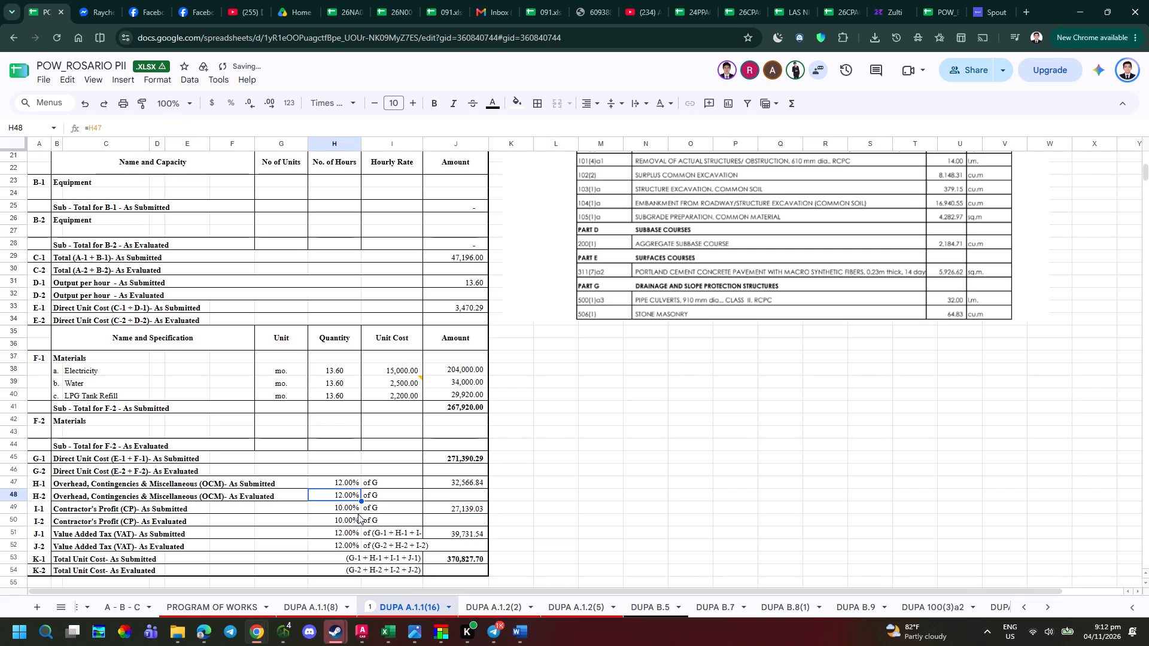
{"action": "key", "text": "Up"}
{"action": "key", "text": "0"}
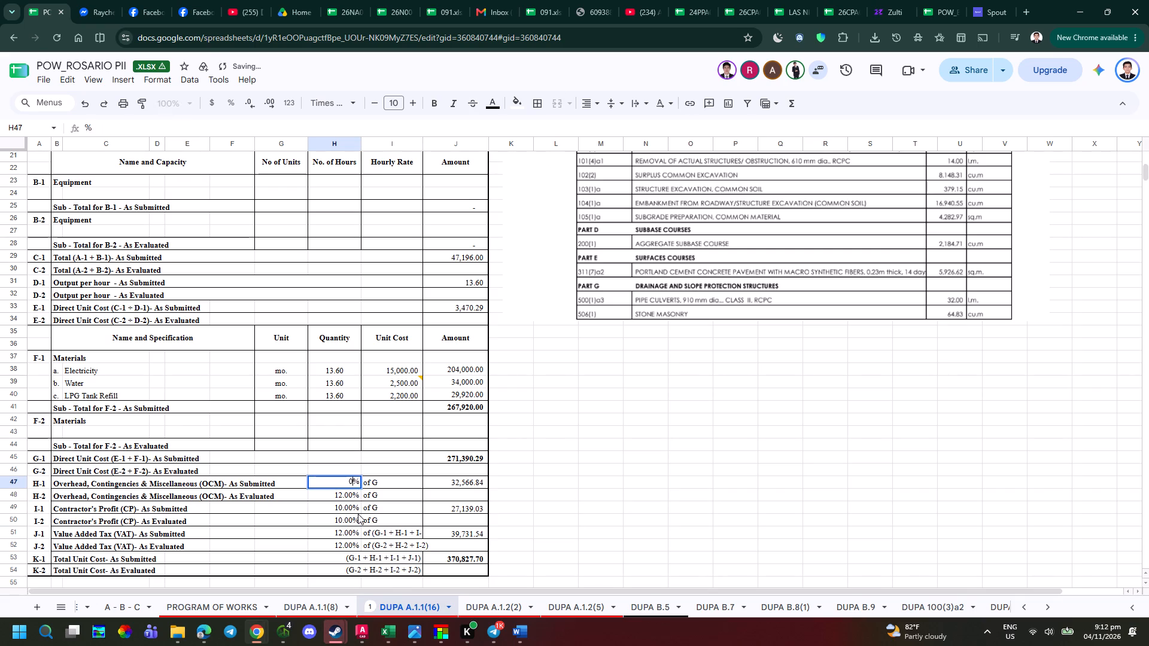
{"action": "key", "text": "Return"}
{"action": "key", "text": "Down"}
{"action": "key", "text": "Down"}
{"action": "key", "text": "Down"}
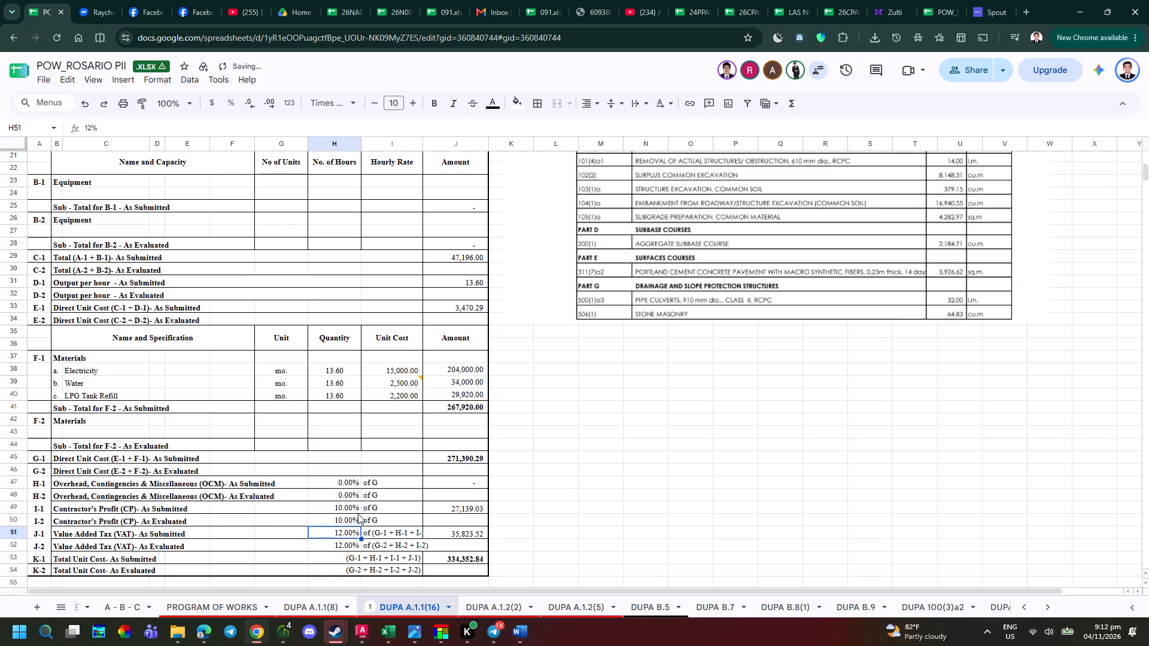
{"action": "key", "text": "Down"}
{"action": "key", "text": "Up"}
{"action": "key", "text": "Up"}
{"action": "key", "text": "Up"}
{"action": "key", "text": "Up"}
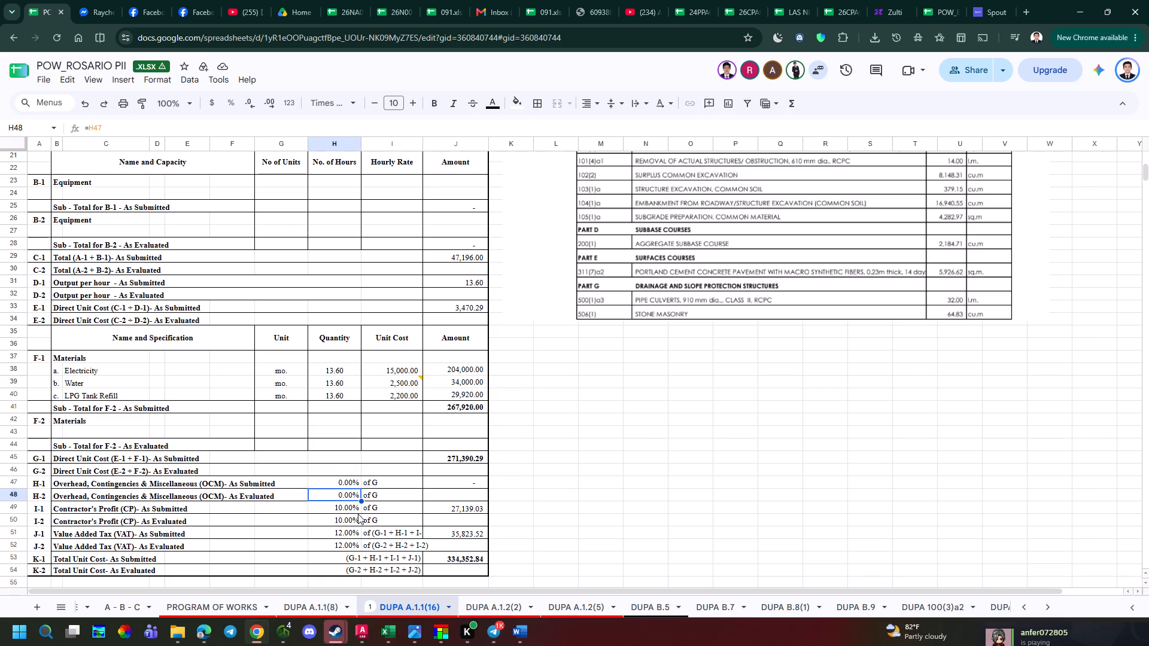
Set the as-submitted contractor's profit (I-1) to 10% on the DUPA A.1.2(2) sheet.
{"action": "left_click", "coordinate": [514, 615]}
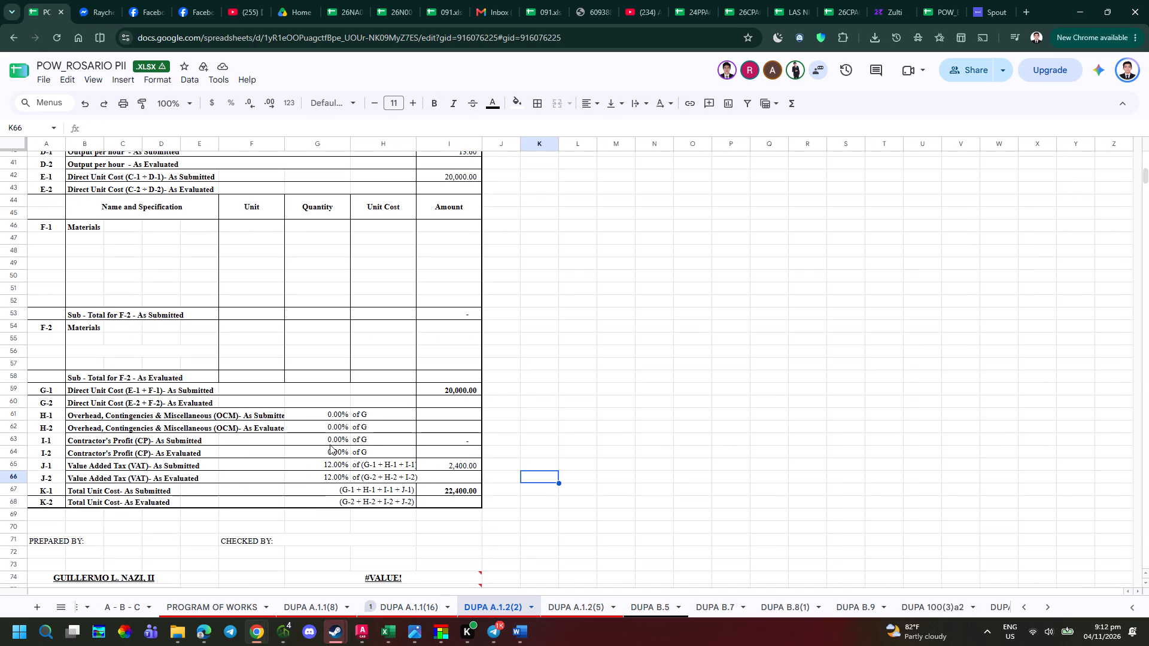
{"action": "left_click", "coordinate": [330, 444]}
{"action": "key", "text": "1"}
{"action": "key", "text": "0"}
{"action": "key", "text": "Return"}
{"action": "key", "text": "1"}
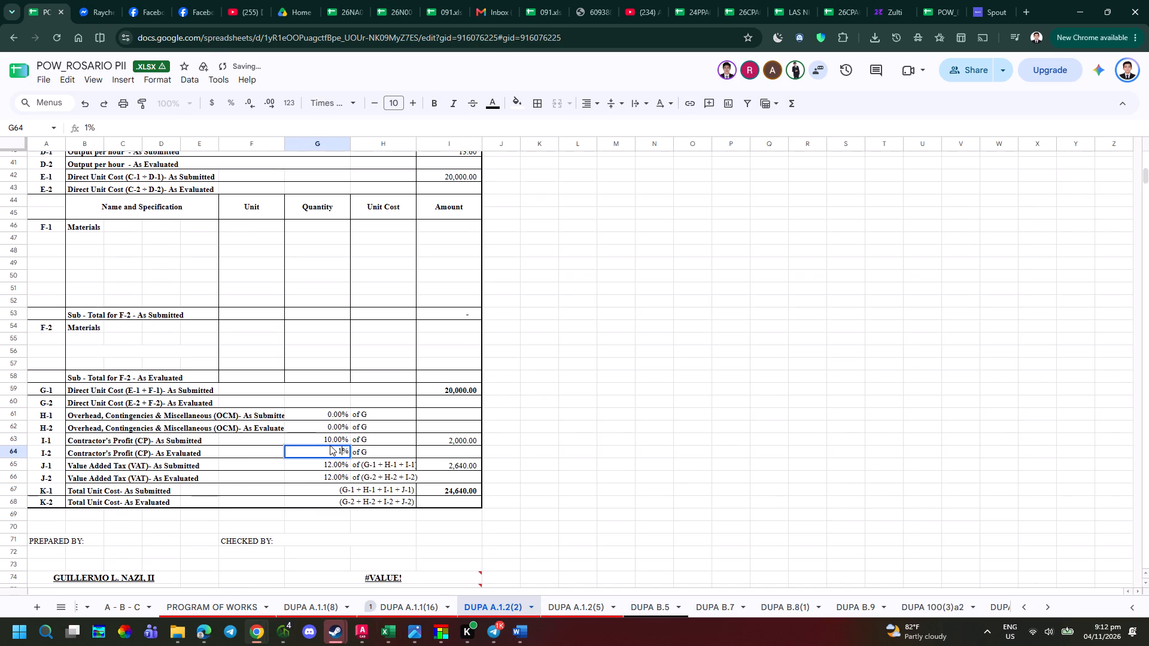
{"action": "key", "text": "Escape"}
On DUPA A.1.2(5), set the as-submitted contractor's profit to 10% and both VAT percentages (J-1 and J-2) to 12%.
{"action": "left_click", "coordinate": [597, 599]}
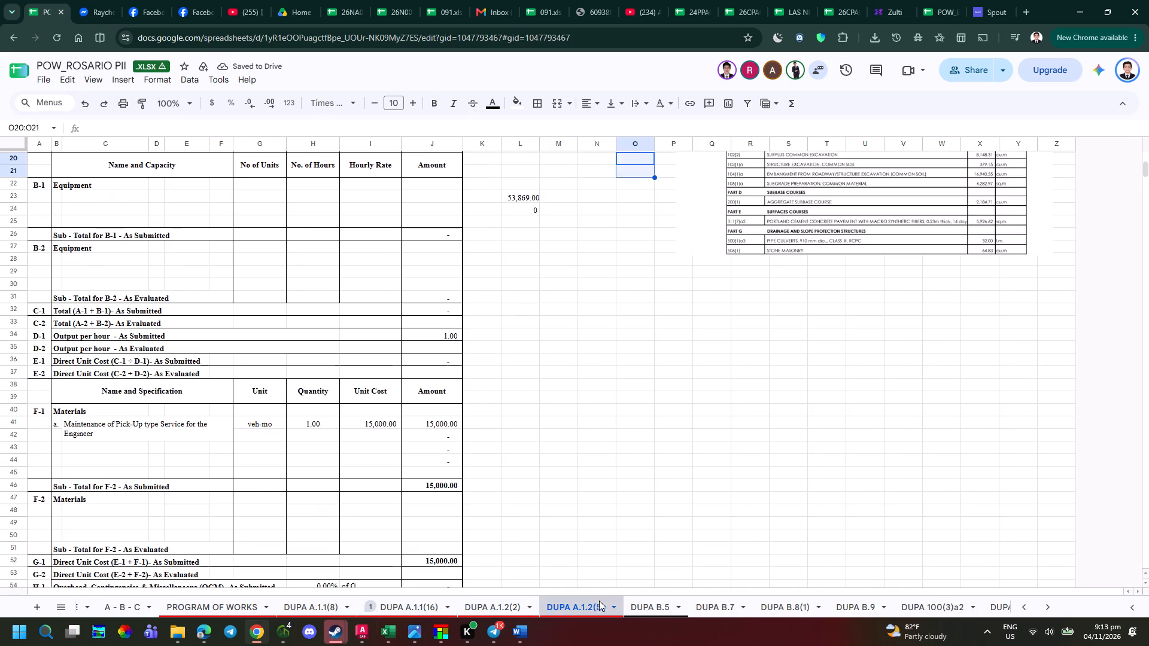
{"action": "scroll", "coordinate": [381, 482], "scroll_direction": "down", "scroll_amount": 2}
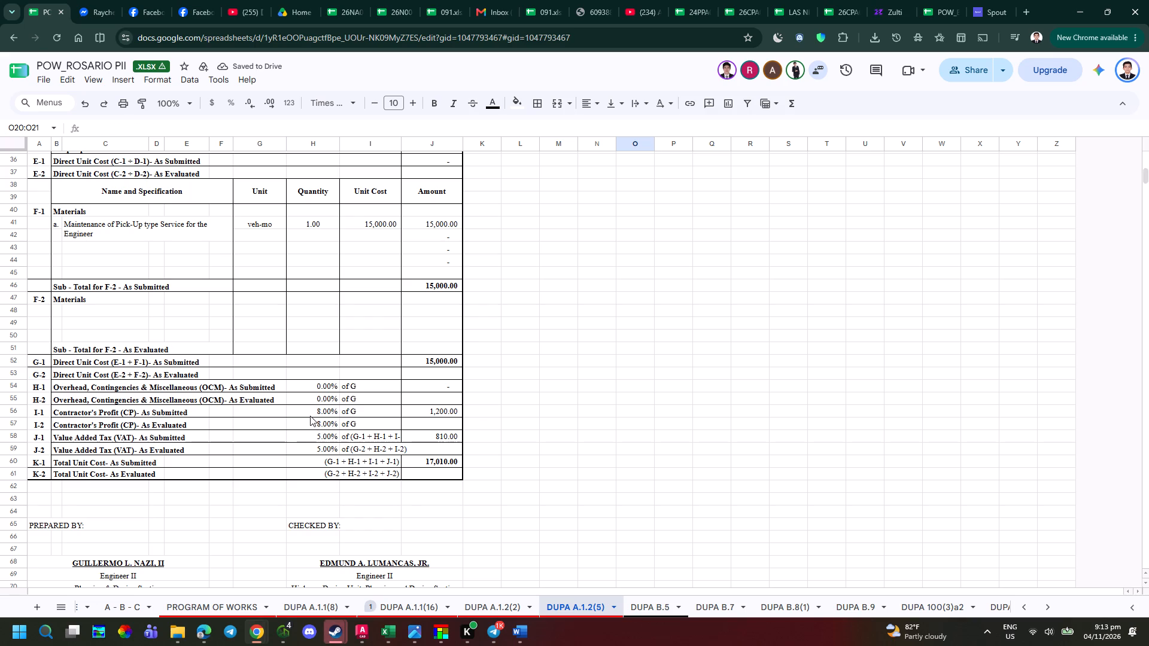
{"action": "left_click", "coordinate": [310, 416]}
{"action": "key", "text": "1"}
{"action": "key", "text": "0"}
{"action": "key", "text": "Return"}
{"action": "key", "text": "1"}
{"action": "key", "text": "Escape"}
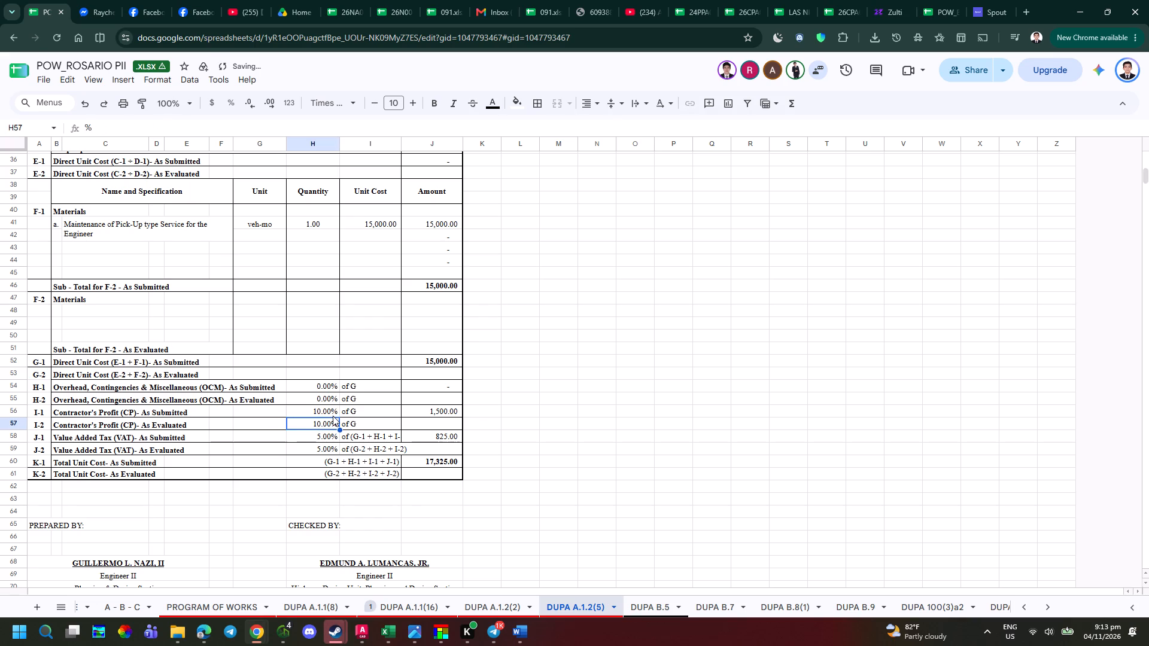
{"action": "key", "text": "Down"}
{"action": "type", "text": "12"}
{"action": "key", "text": "Down"}
{"action": "type", "text": "12"}
{"action": "key", "text": "Down"}
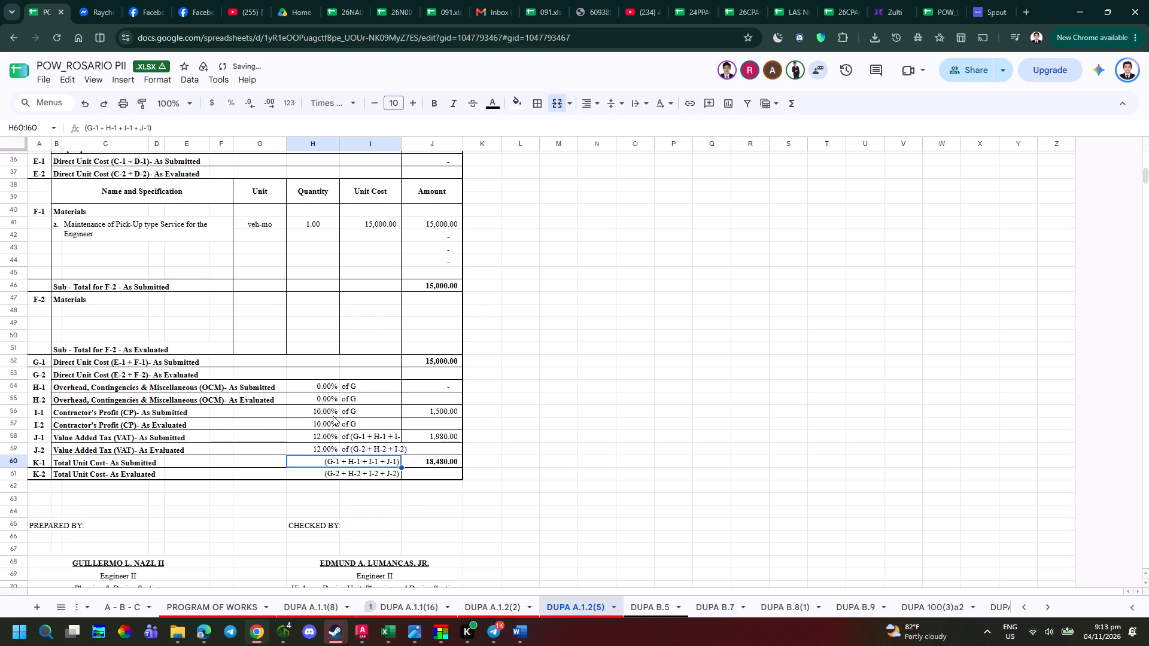
Check the OCM, contractor's profit and VAT percentages on the DUPA B.5, B.7 and B.8(1) sheets.
{"action": "left_click", "coordinate": [624, 599]}
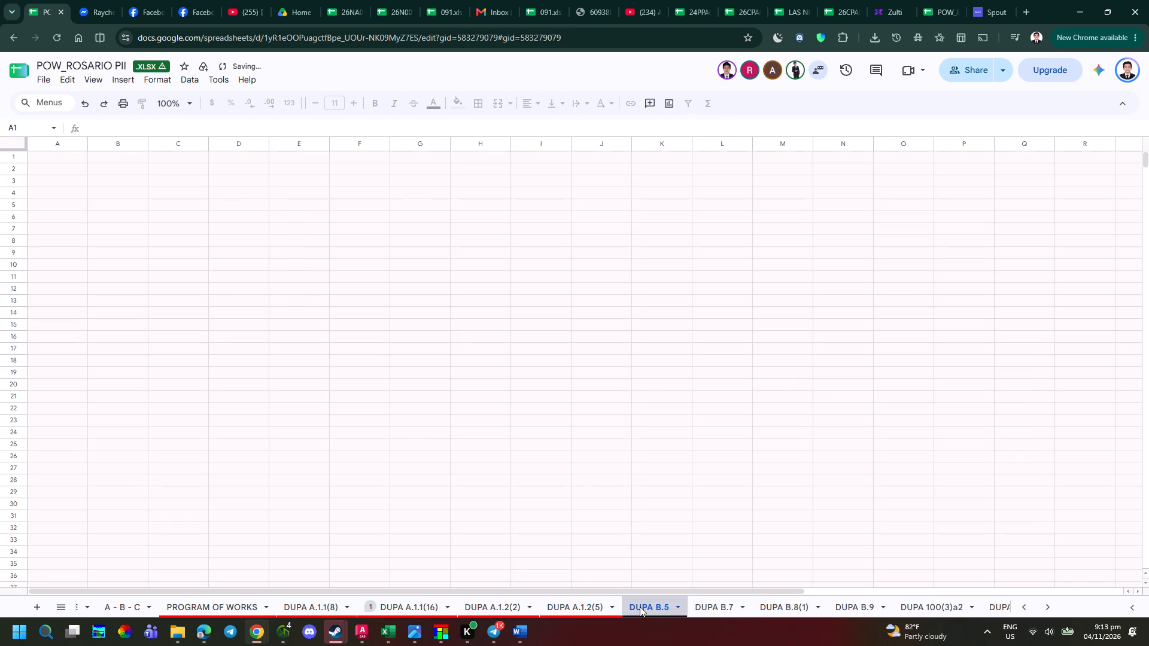
{"action": "scroll", "coordinate": [473, 425], "scroll_direction": "down", "scroll_amount": 2}
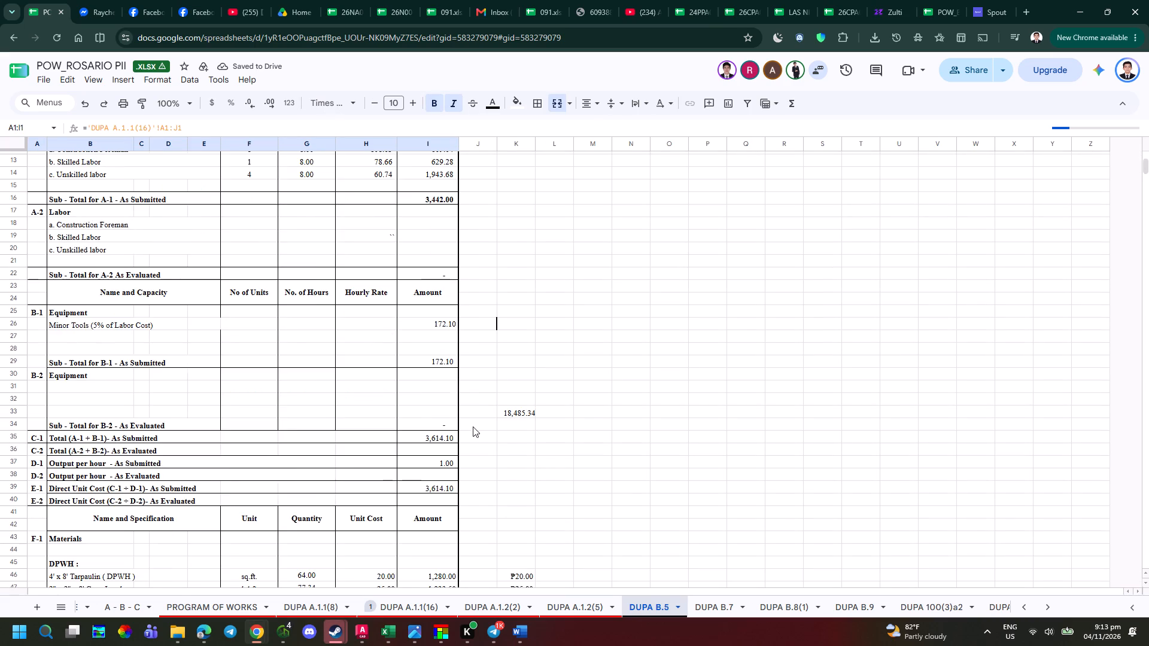
{"action": "scroll", "coordinate": [370, 442], "scroll_direction": "down", "scroll_amount": 2}
{"action": "scroll", "coordinate": [413, 508], "scroll_direction": "down", "scroll_amount": 3}
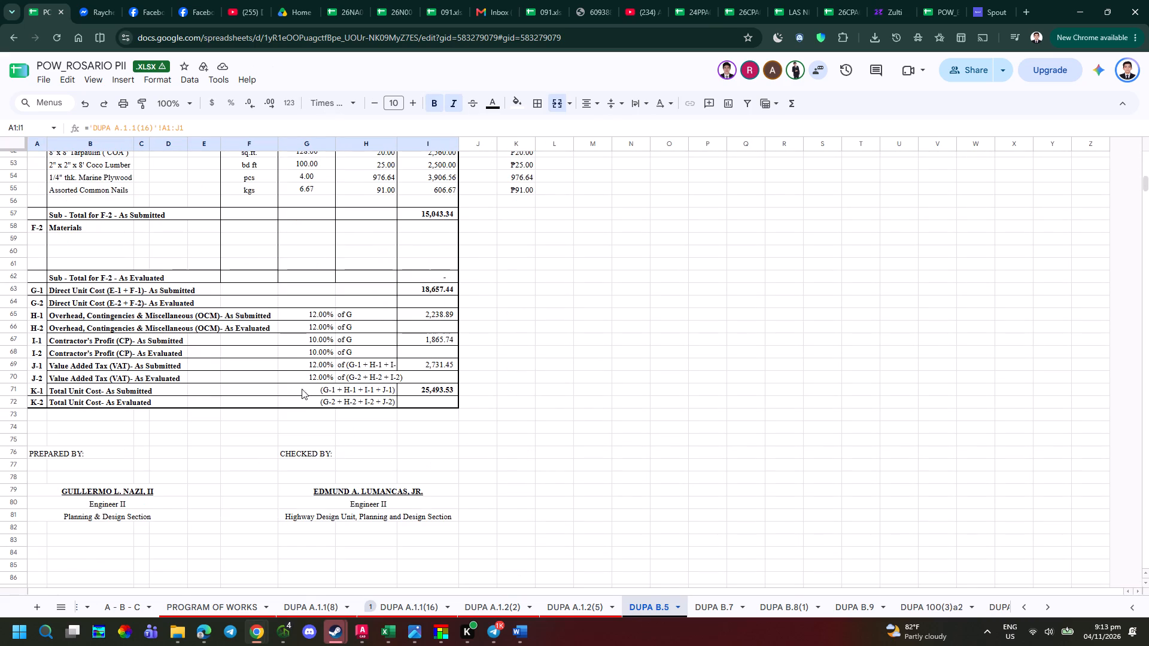
{"action": "left_click", "coordinate": [707, 602]}
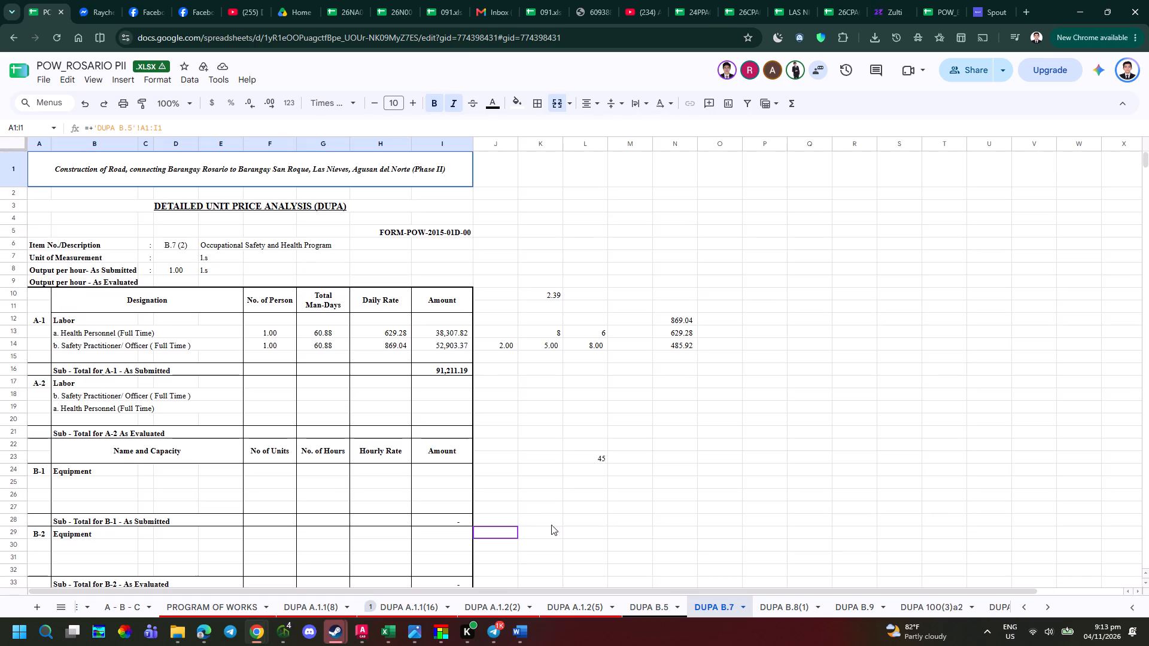
{"action": "scroll", "coordinate": [470, 484], "scroll_direction": "down", "scroll_amount": 3}
{"action": "scroll", "coordinate": [405, 473], "scroll_direction": "down", "scroll_amount": 2}
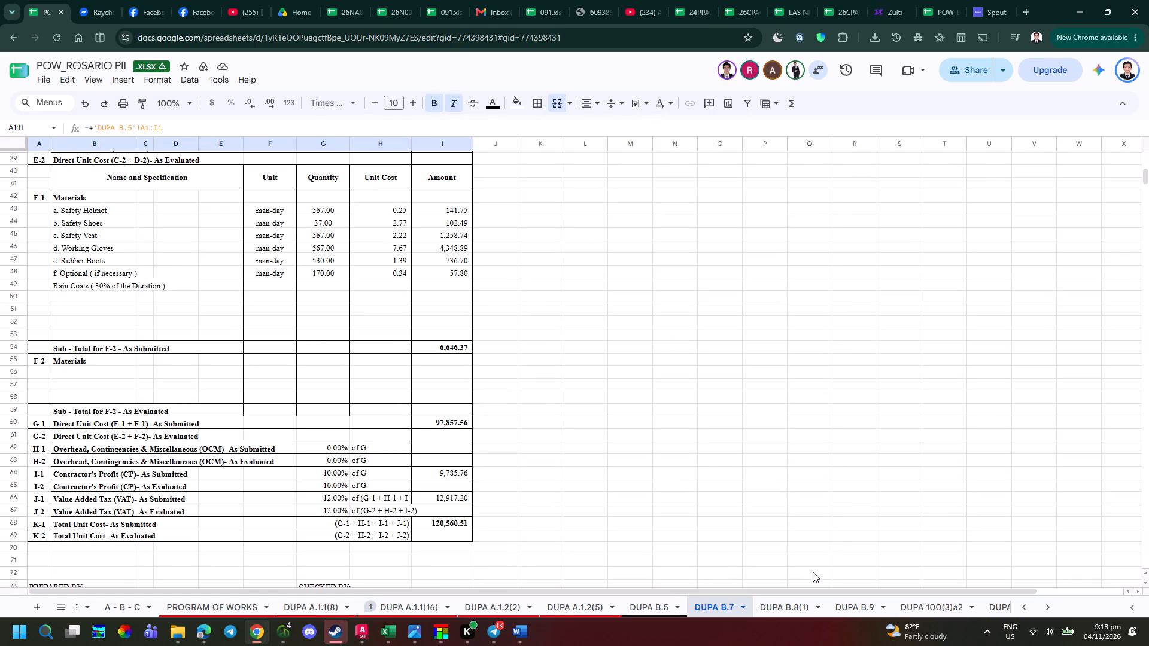
{"action": "left_click_drag", "start_coordinate": [763, 602], "coordinate": [777, 608]}
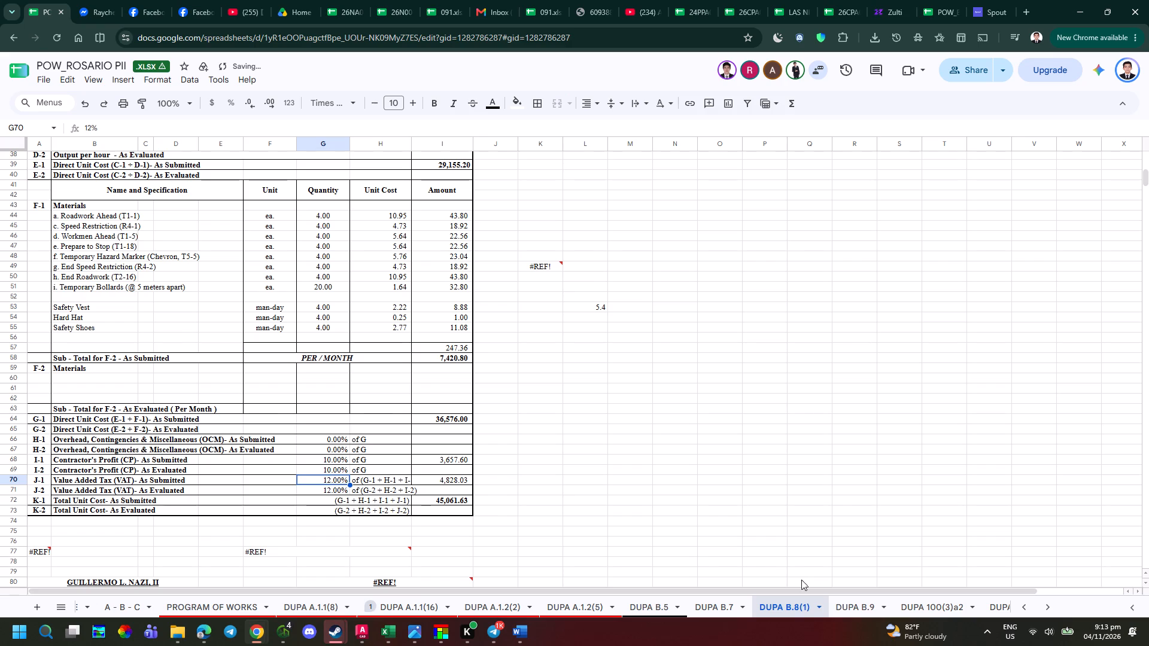
Set the as-submitted contractor's profit (I-1) to 10% on the DUPA B.9 sheet.
{"action": "left_click", "coordinate": [840, 599]}
{"action": "scroll", "coordinate": [478, 487], "scroll_direction": "down", "scroll_amount": 6}
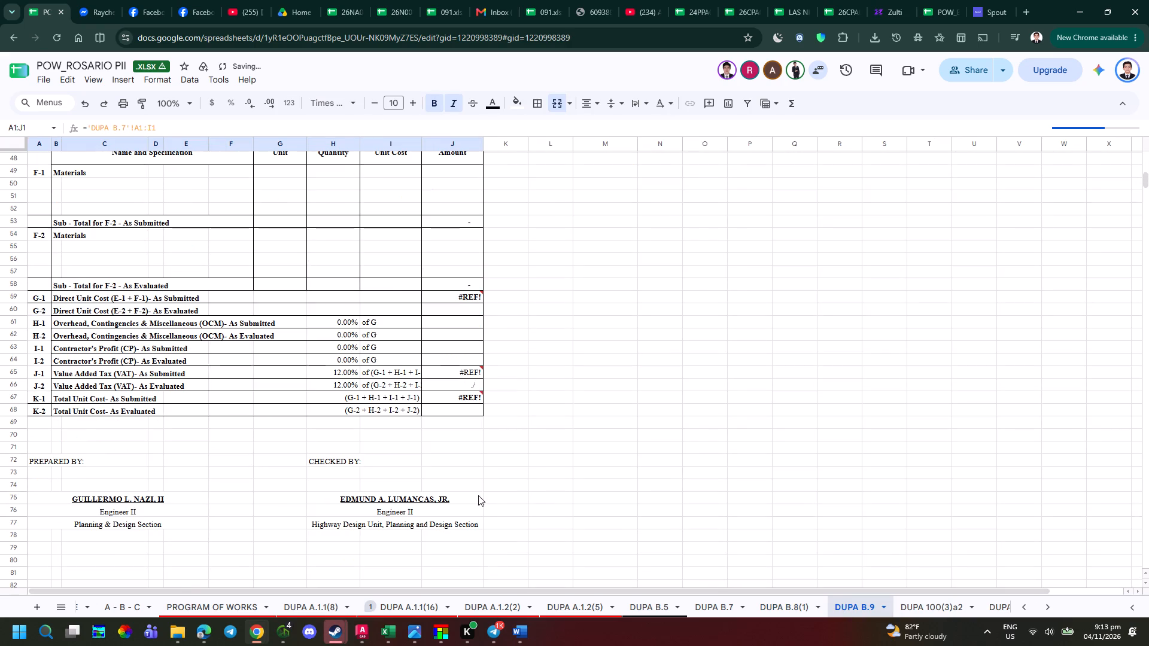
{"action": "left_click", "coordinate": [333, 356]}
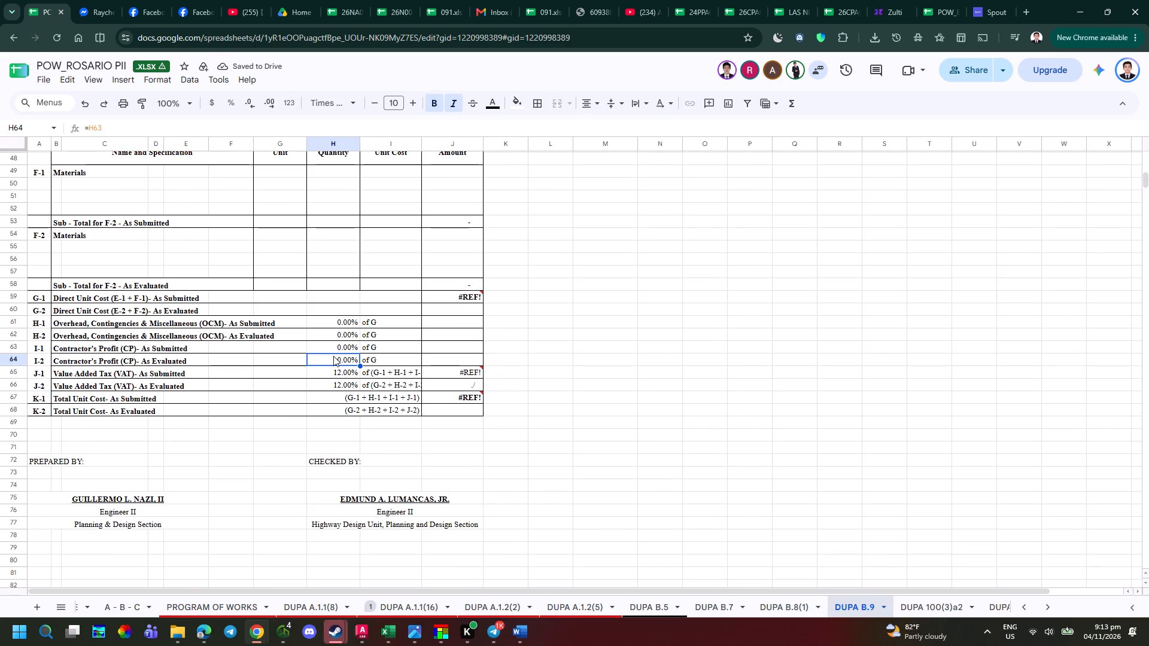
{"action": "left_click", "coordinate": [335, 351]}
{"action": "key", "text": "1"}
{"action": "key", "text": "0"}
{"action": "key", "text": "Return"}
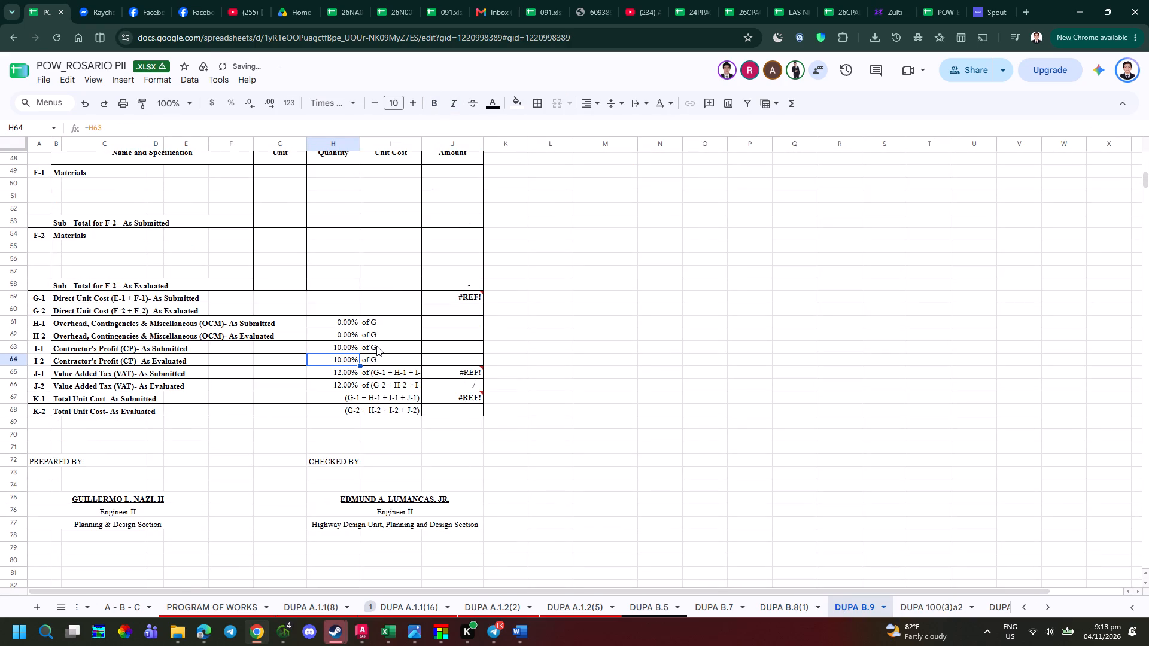
Inspect the formula behind the broken equipment name in item c of section B-1 on DUPA B.9.
{"action": "scroll", "coordinate": [491, 409], "scroll_direction": "up", "scroll_amount": 4}
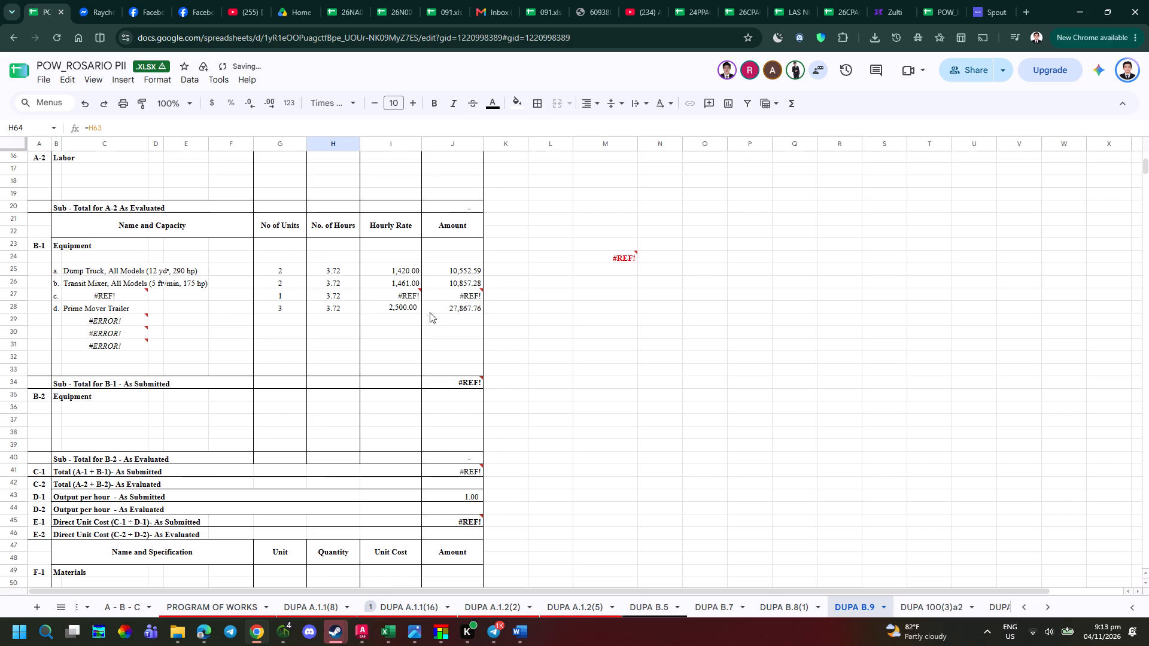
{"action": "double_click", "coordinate": [92, 301]}
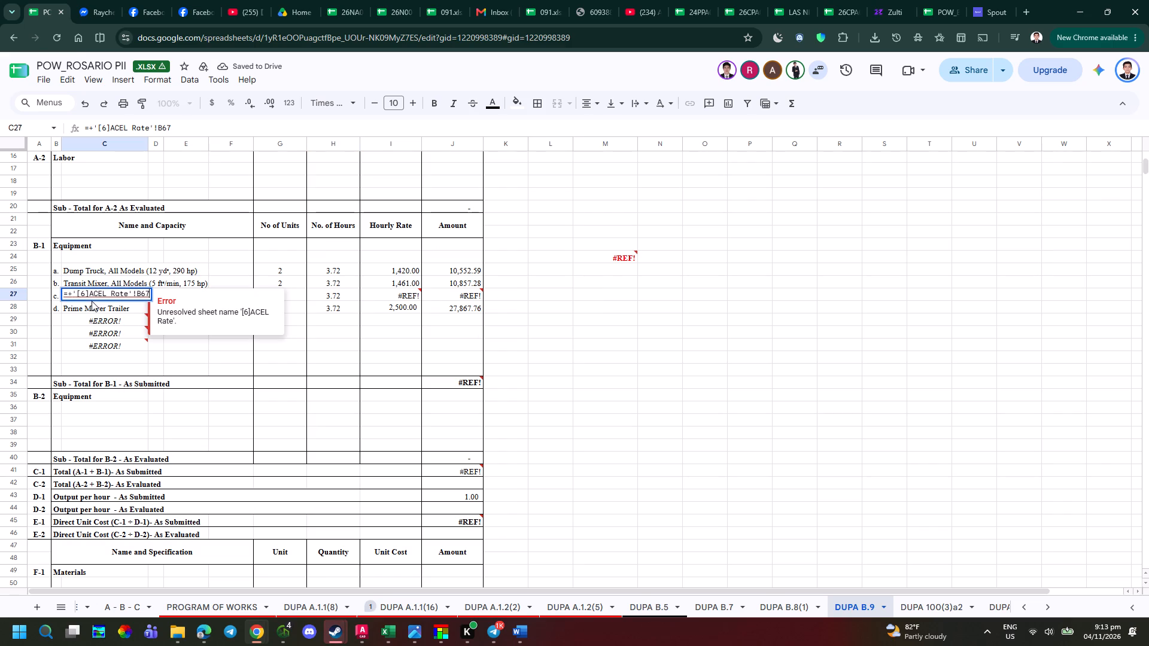
{"action": "key", "text": "Escape"}
{"action": "double_click", "coordinate": [99, 295]}
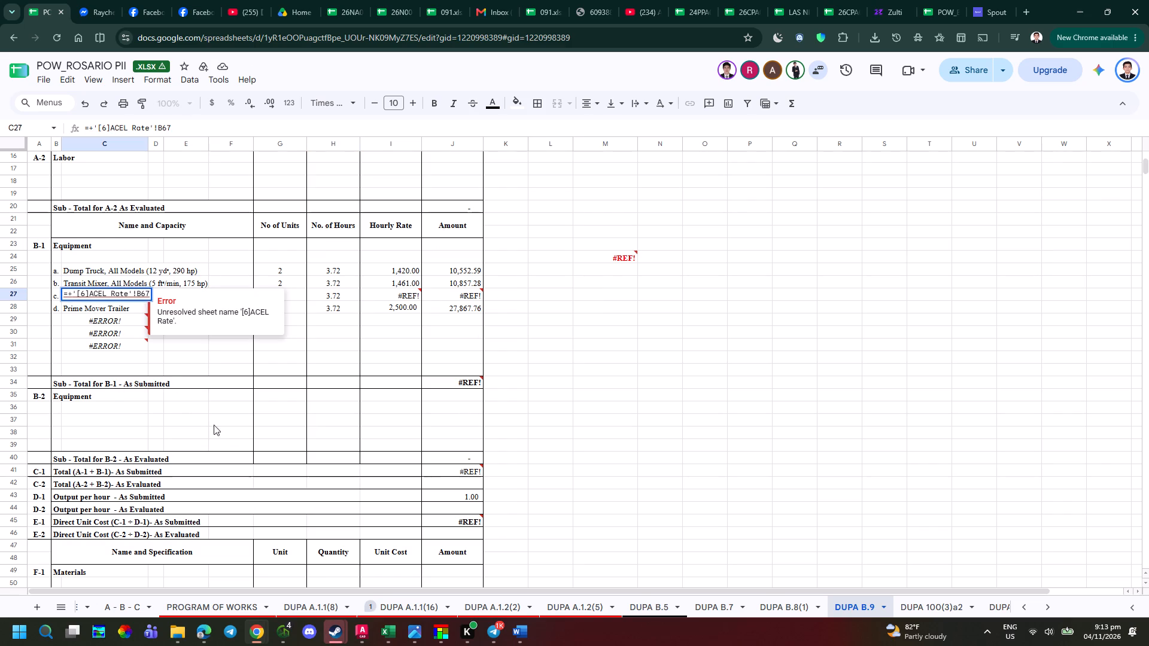
{"action": "key", "text": "Escape"}
{"action": "scroll", "coordinate": [233, 437], "scroll_direction": "up", "scroll_amount": 1}
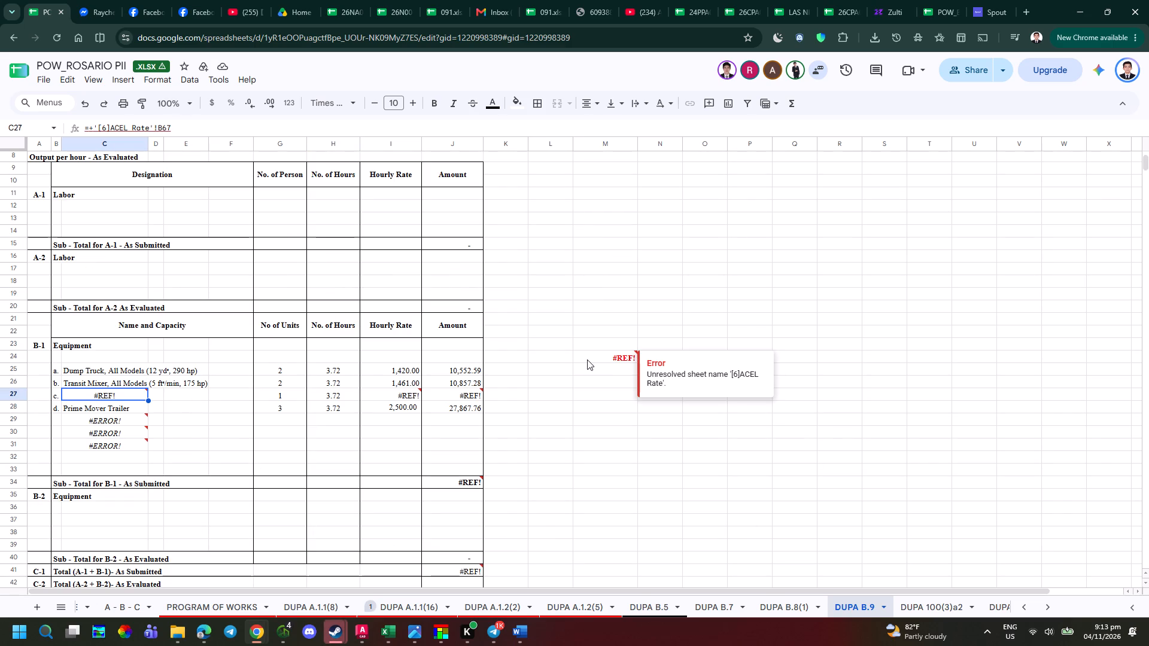
{"action": "key", "text": "Escape"}
Set the as-submitted quantity of item A.1.1(8) to 13.6 on the PROGRAM OF WORKS sheet.
{"action": "scroll", "coordinate": [252, 605], "scroll_direction": "up", "scroll_amount": 3}
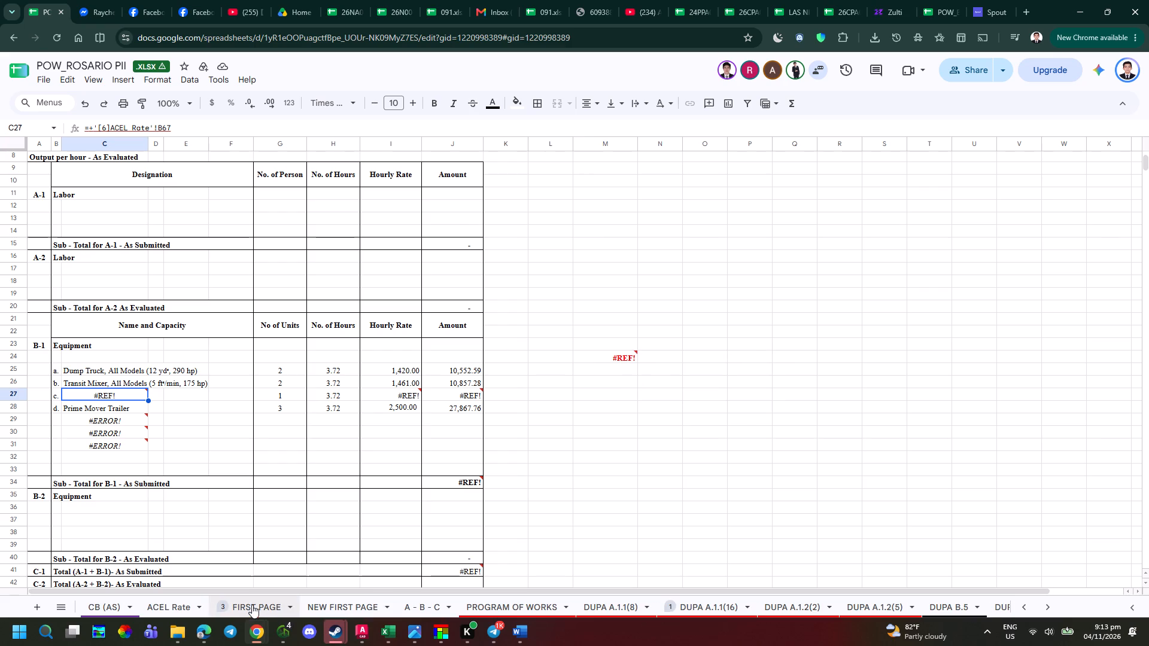
{"action": "left_click", "coordinate": [531, 602]}
{"action": "scroll", "coordinate": [510, 532], "scroll_direction": "up", "scroll_amount": 7}
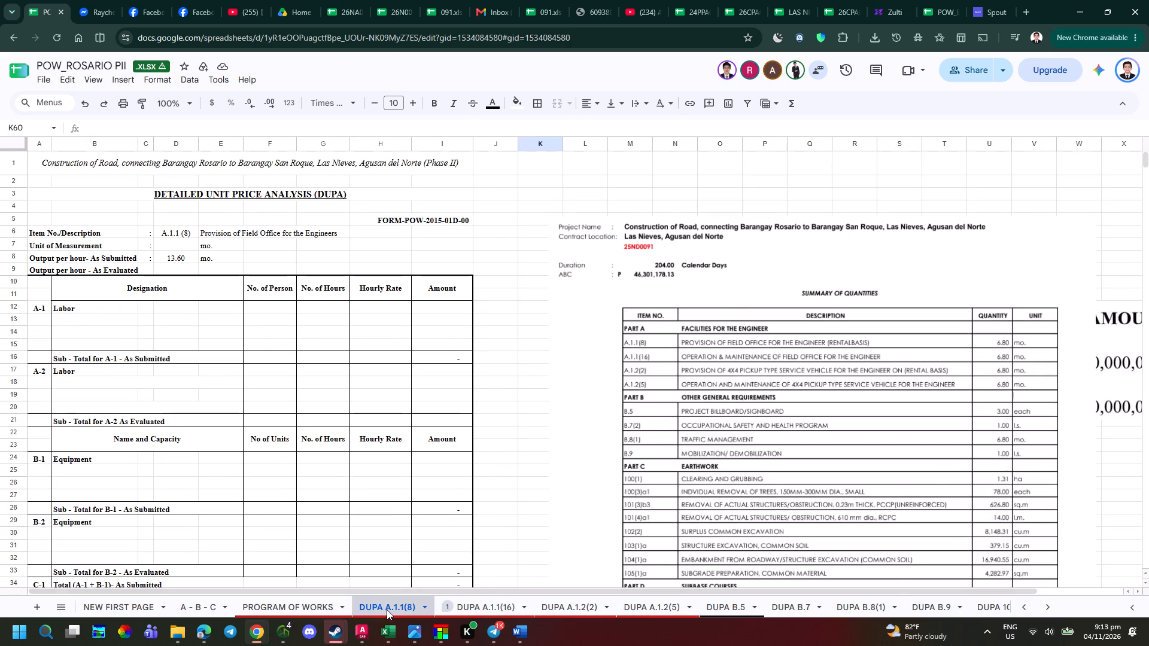
{"action": "left_click", "coordinate": [270, 613]}
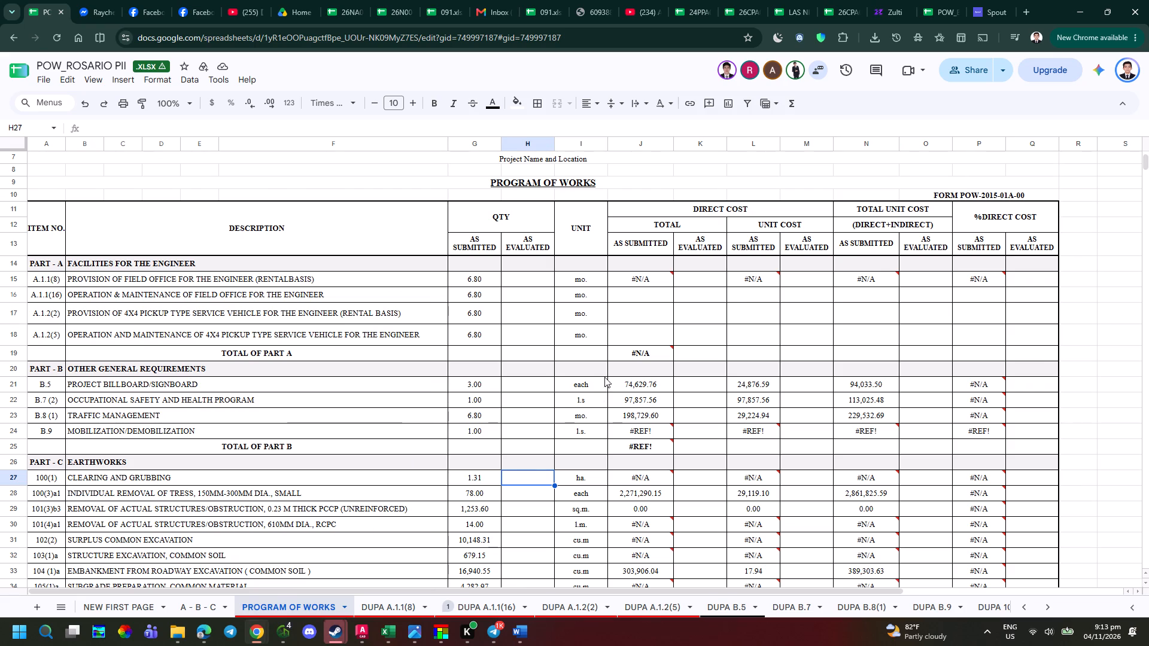
{"action": "left_click", "coordinate": [628, 357]}
{"action": "key", "text": "Escape"}
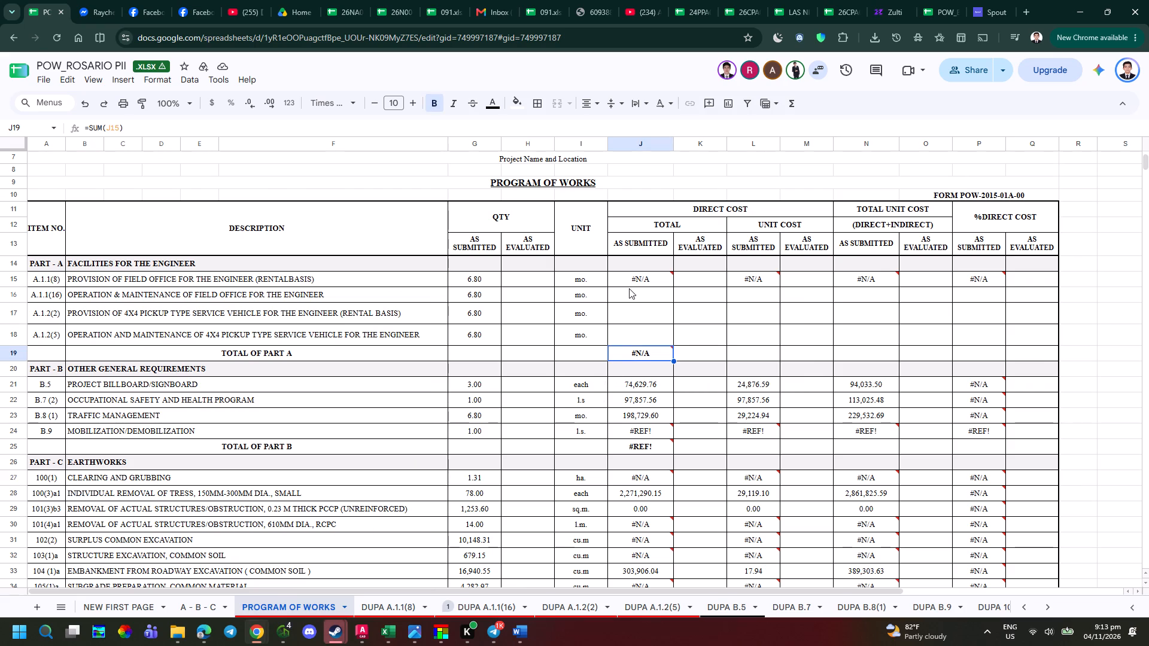
{"action": "left_click", "coordinate": [476, 284]}
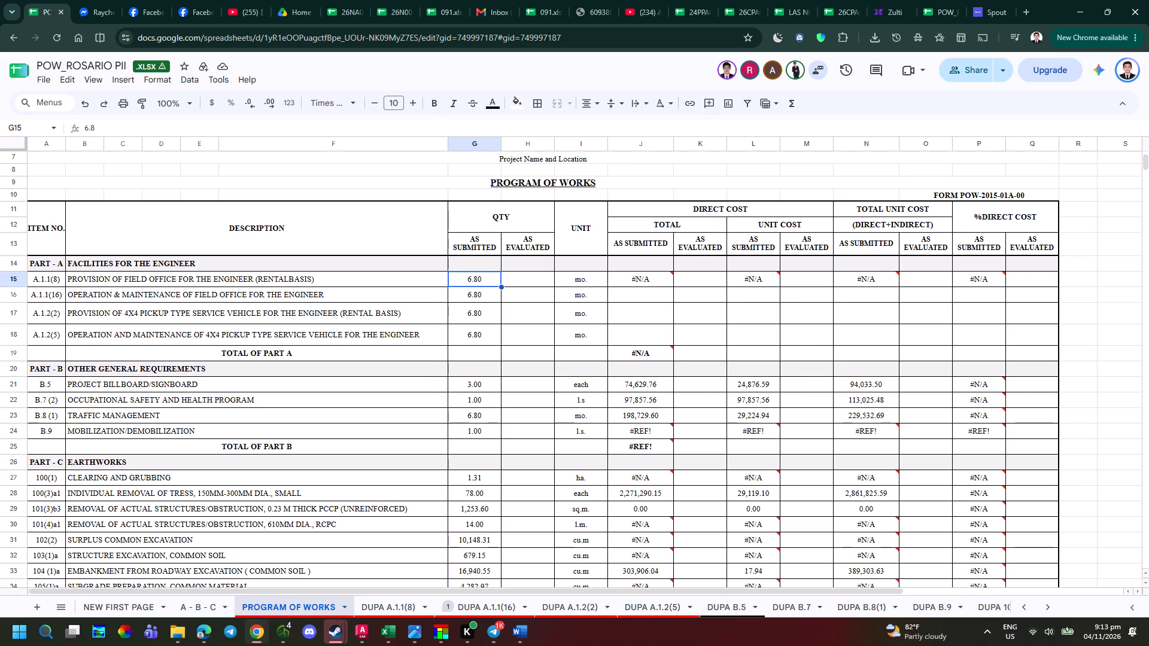
{"action": "key", "text": "1"}
{"action": "type", "text": "3.6"}
{"action": "key", "text": "Return"}
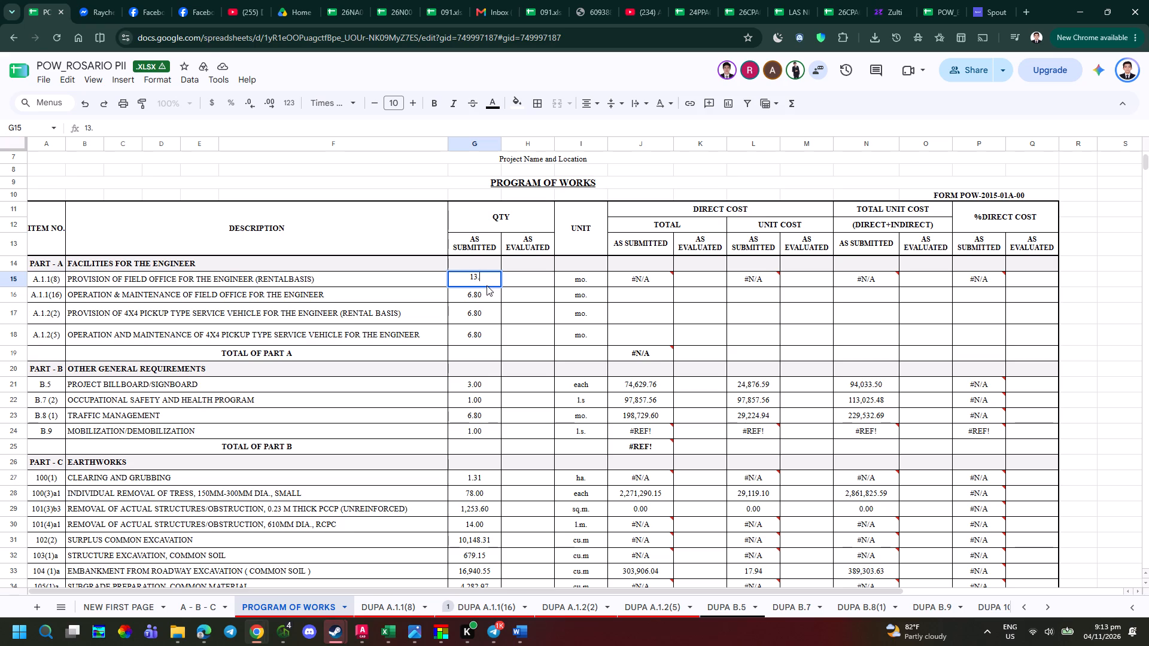
Check the quantity on DUPA A.1.1(8) and fill 13.6 down to items A.1.1(16), A.1.2(2) and A.1.2(5) in PROGRAM OF WORKS.
{"action": "left_click", "coordinate": [328, 614]}
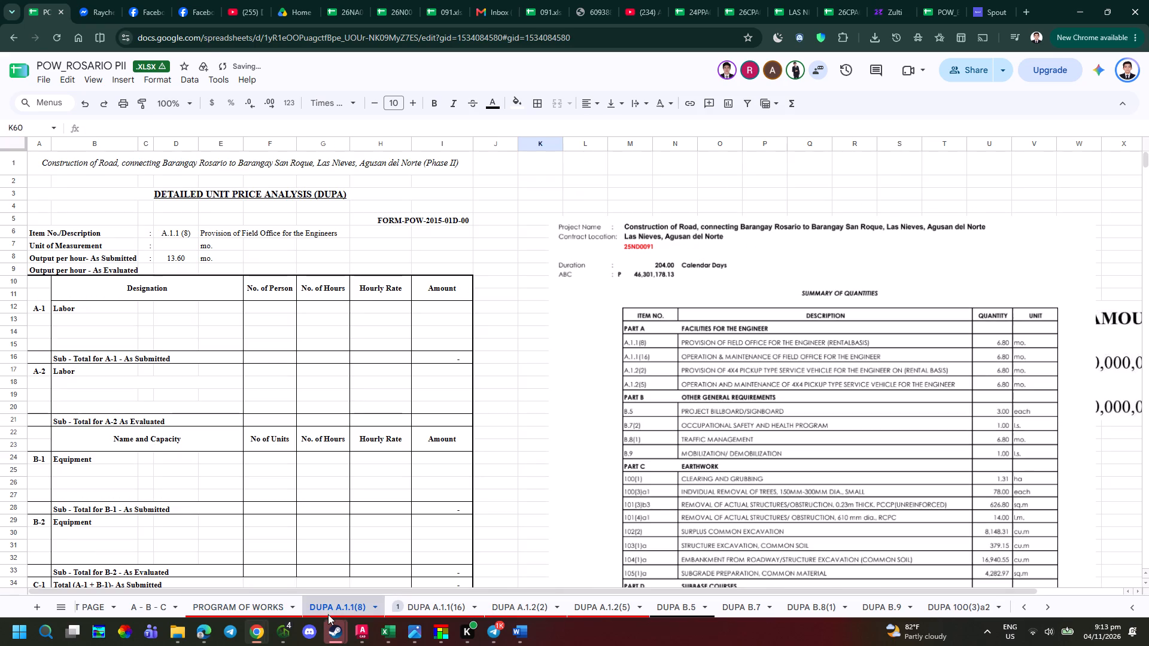
{"action": "left_click", "coordinate": [227, 605]}
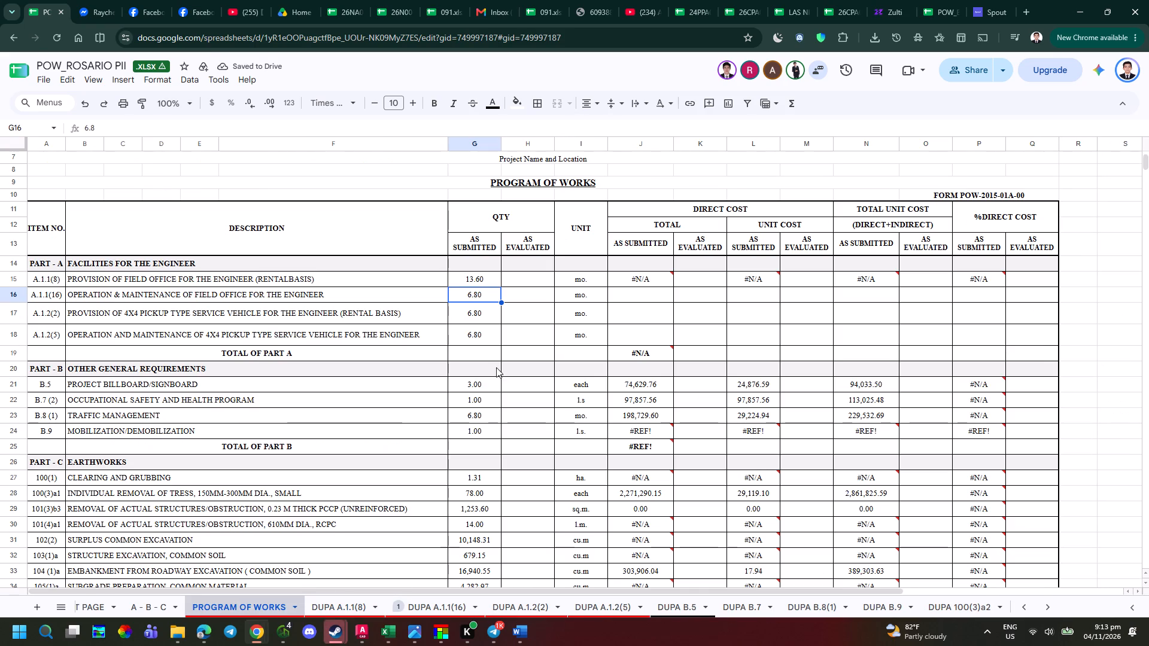
{"action": "key", "text": "ctrl+d"}
{"action": "left_click", "coordinate": [481, 318]}
{"action": "key", "text": "ctrl+d"}
{"action": "left_click", "coordinate": [484, 334]}
{"action": "key", "text": "ctrl+d"}
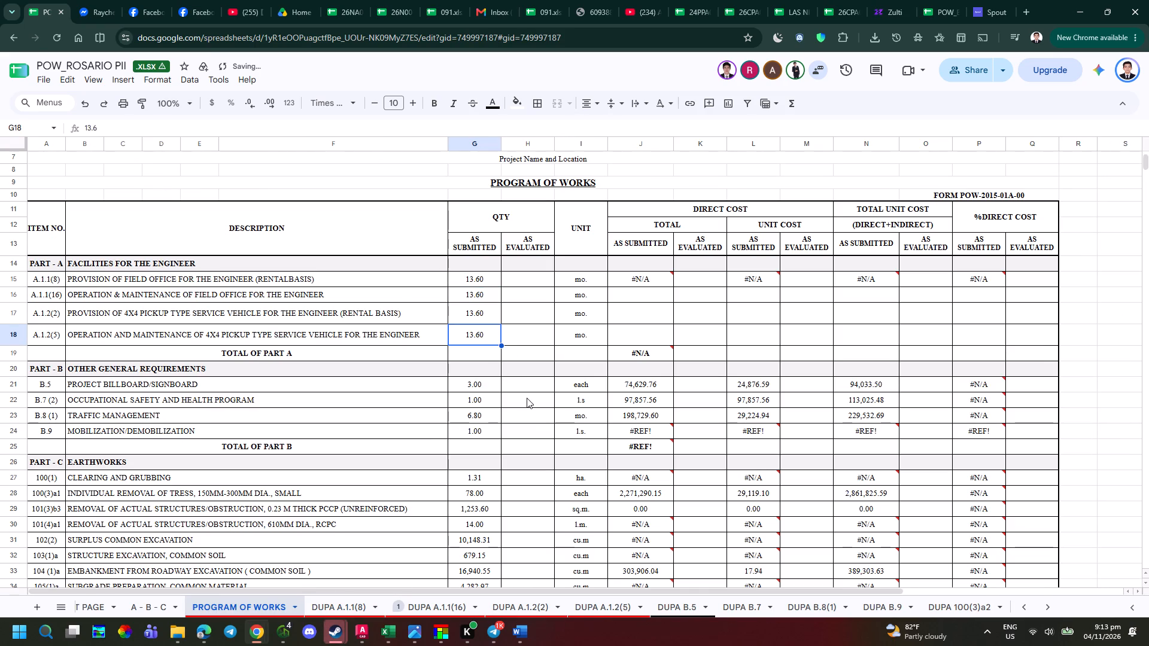
Review the PROGRAM OF WORKS items down to the grand total, and look over the FIRST PAGE and NEW FIRST PAGE summaries.
{"action": "left_click", "coordinate": [527, 398]}
{"action": "scroll", "coordinate": [540, 418], "scroll_direction": "down", "scroll_amount": 2}
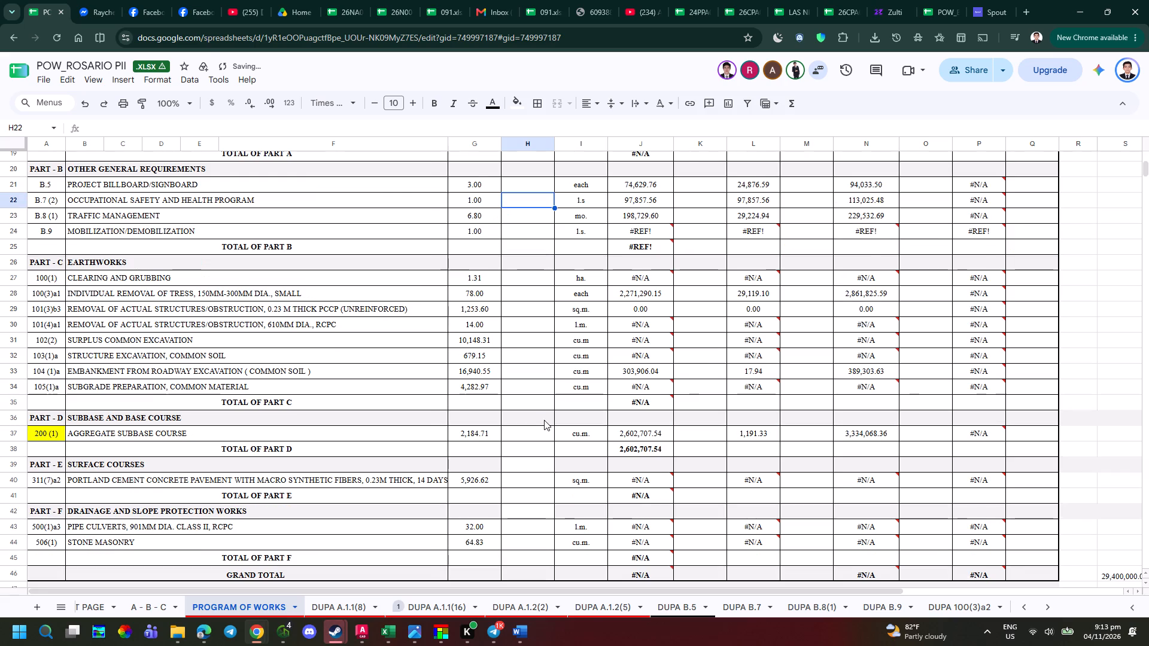
{"action": "scroll", "coordinate": [544, 420], "scroll_direction": "down", "scroll_amount": 1}
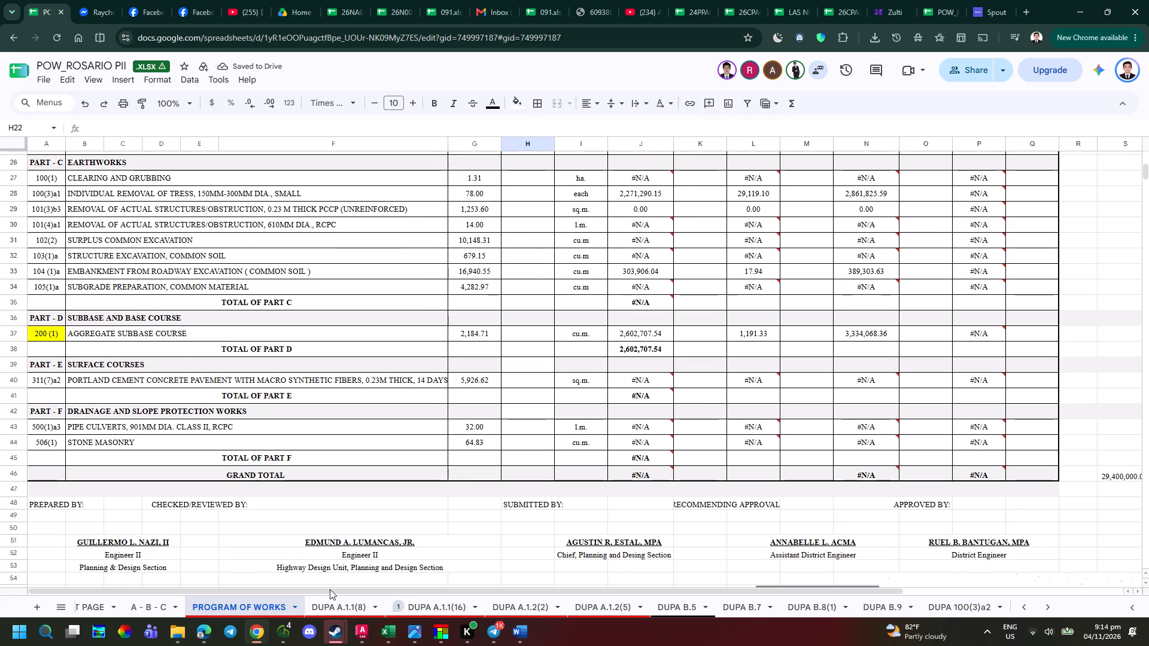
{"action": "scroll", "coordinate": [111, 607], "scroll_direction": "up", "scroll_amount": 3}
{"action": "scroll", "coordinate": [197, 610], "scroll_direction": "up", "scroll_amount": 3}
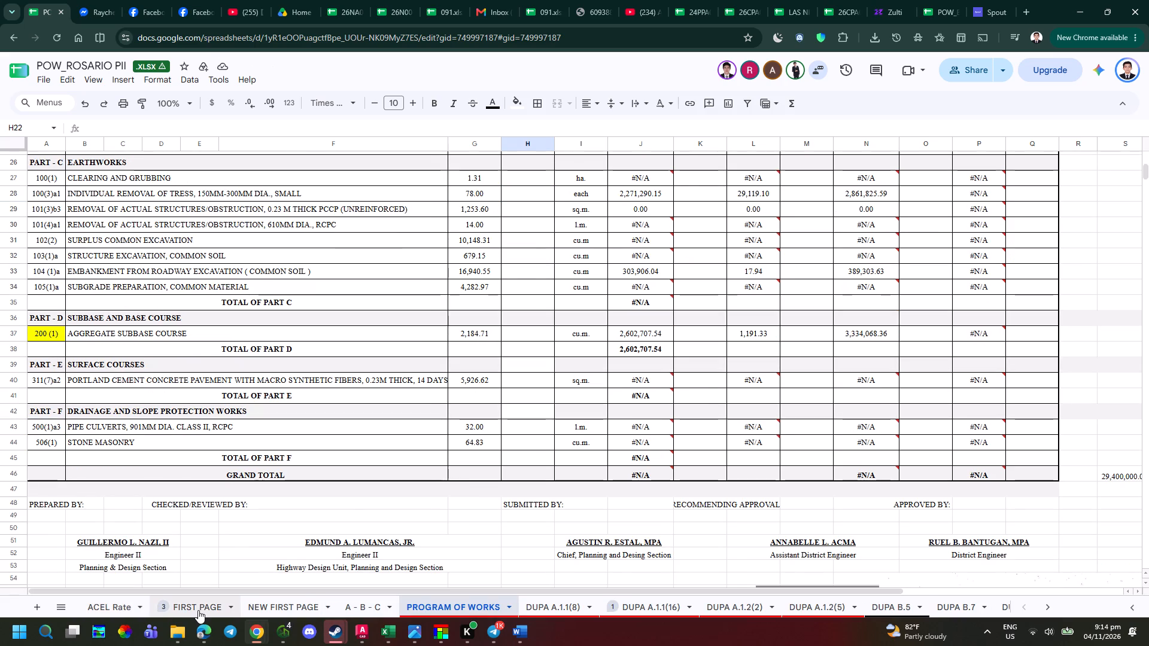
{"action": "left_click", "coordinate": [122, 608]}
{"action": "left_click", "coordinate": [205, 607]}
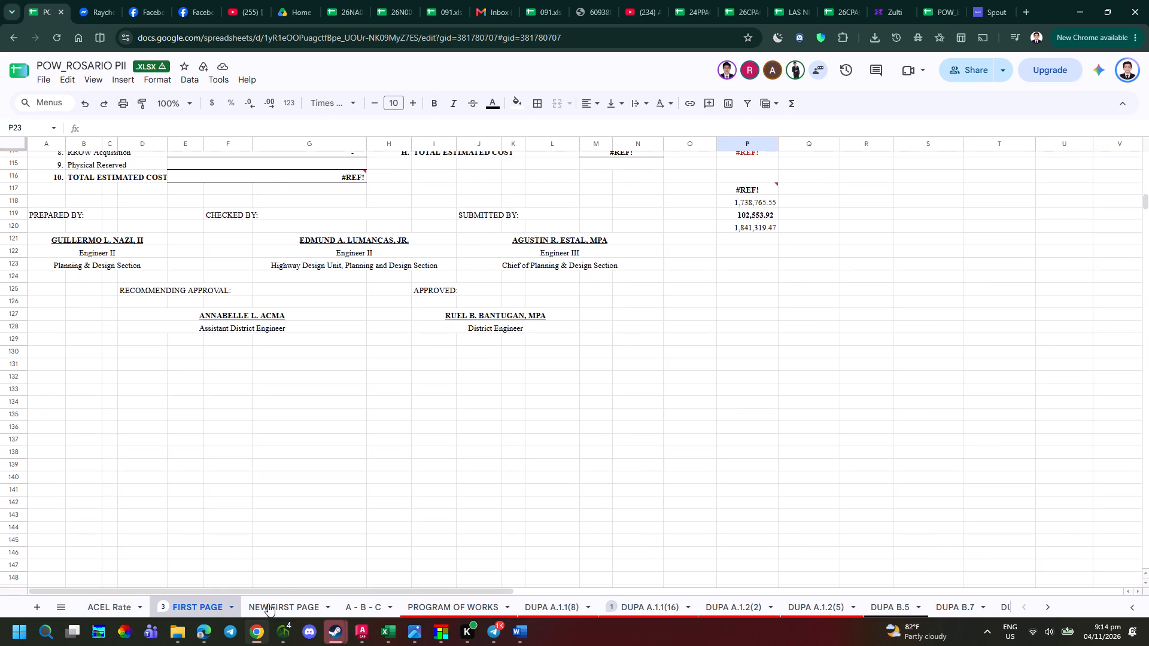
{"action": "scroll", "coordinate": [369, 487], "scroll_direction": "up", "scroll_amount": 16}
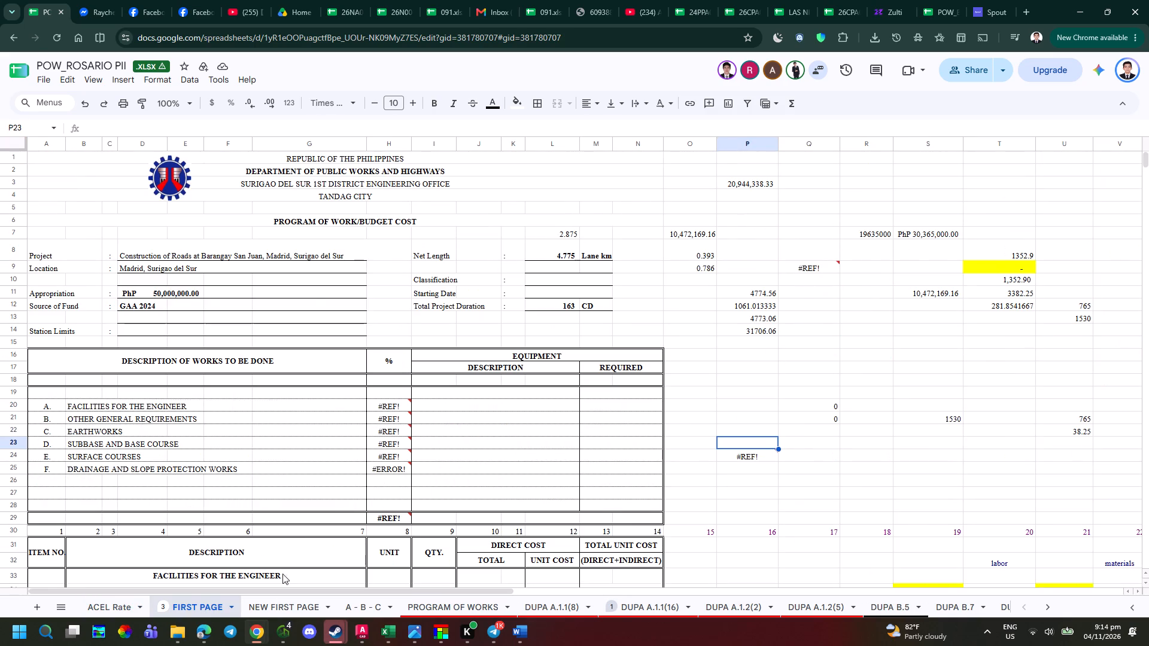
{"action": "left_click", "coordinate": [272, 601]}
{"action": "scroll", "coordinate": [412, 404], "scroll_direction": "up", "scroll_amount": 4}
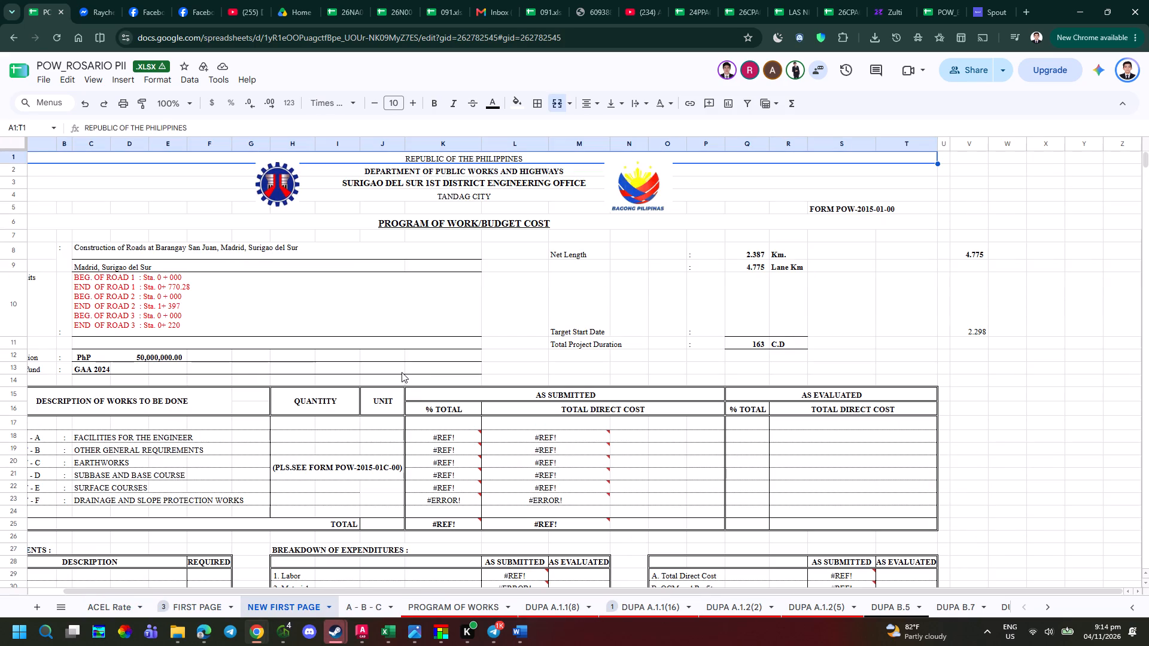
Inspect the formula for the as-submitted estimated direct cost of item A.1.1(16) on the A - B - C sheet.
{"action": "left_click", "coordinate": [360, 599]}
{"action": "scroll", "coordinate": [452, 570], "scroll_direction": "down", "scroll_amount": 1}
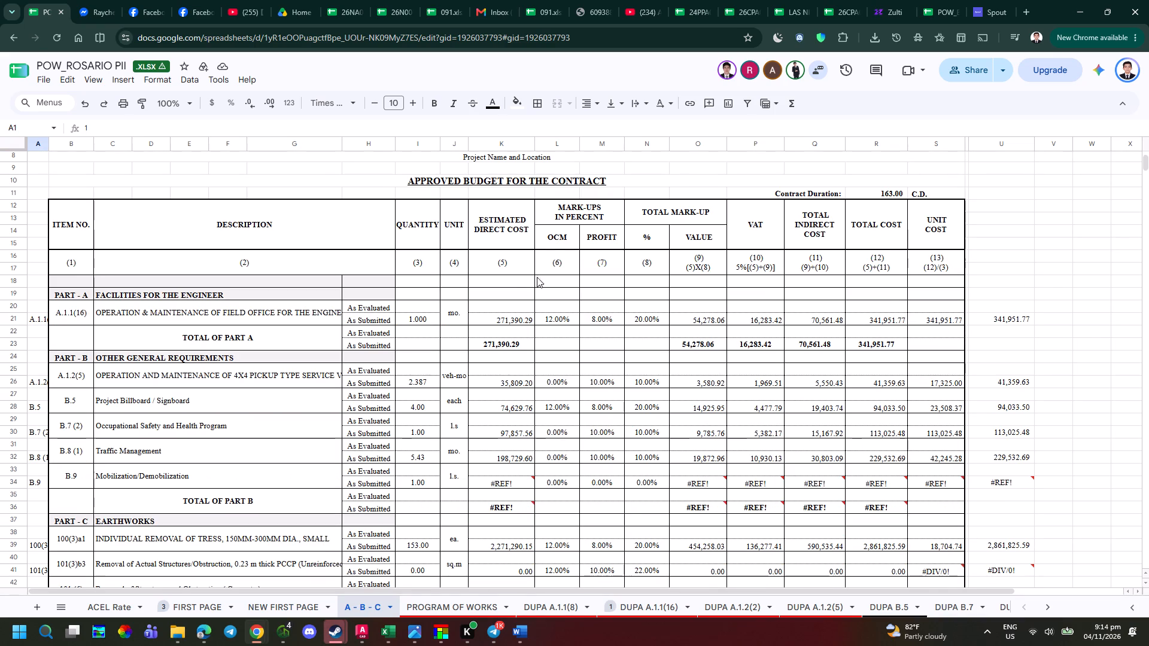
{"action": "double_click", "coordinate": [514, 316]}
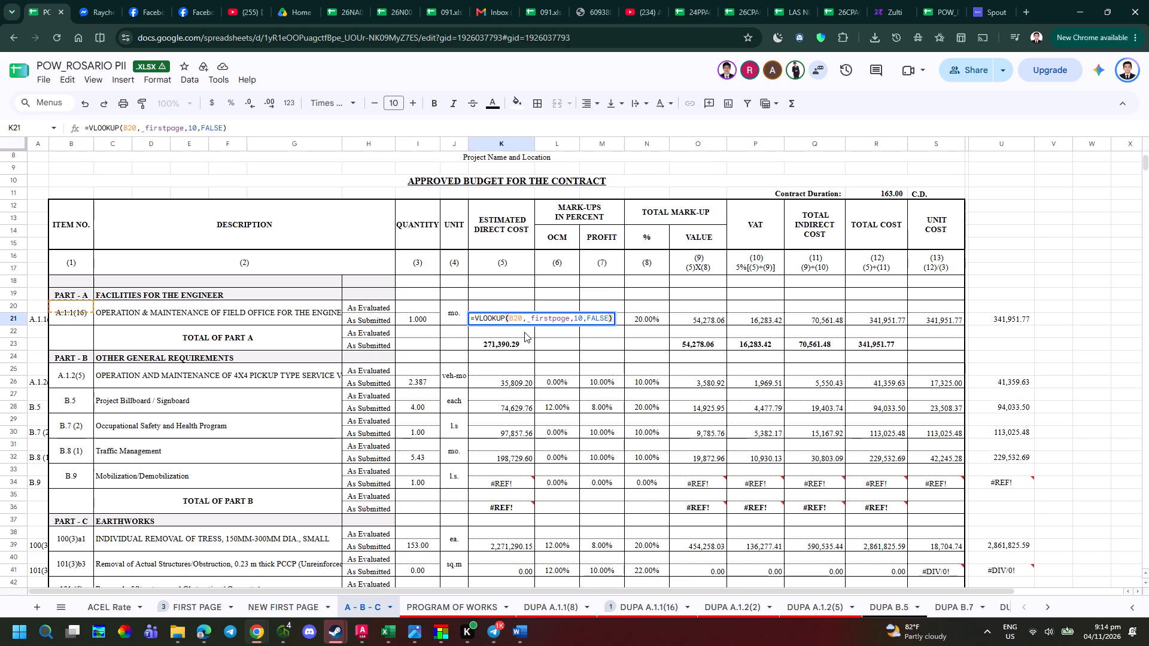
{"action": "key", "text": "Escape"}
Recheck Part A on PROGRAM OF WORKS, jump to a collaborator's location on DUPA A.1.2(5), and examine its materials and unit cost breakdown.
{"action": "left_click", "coordinate": [455, 610]}
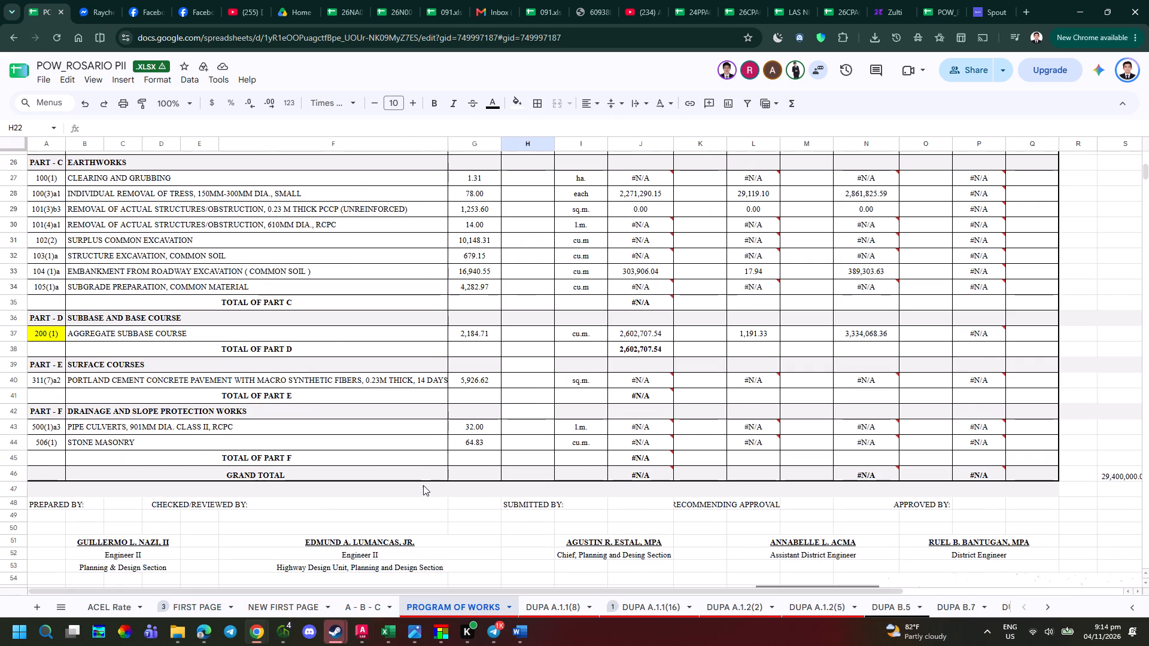
{"action": "scroll", "coordinate": [415, 450], "scroll_direction": "up", "scroll_amount": 4}
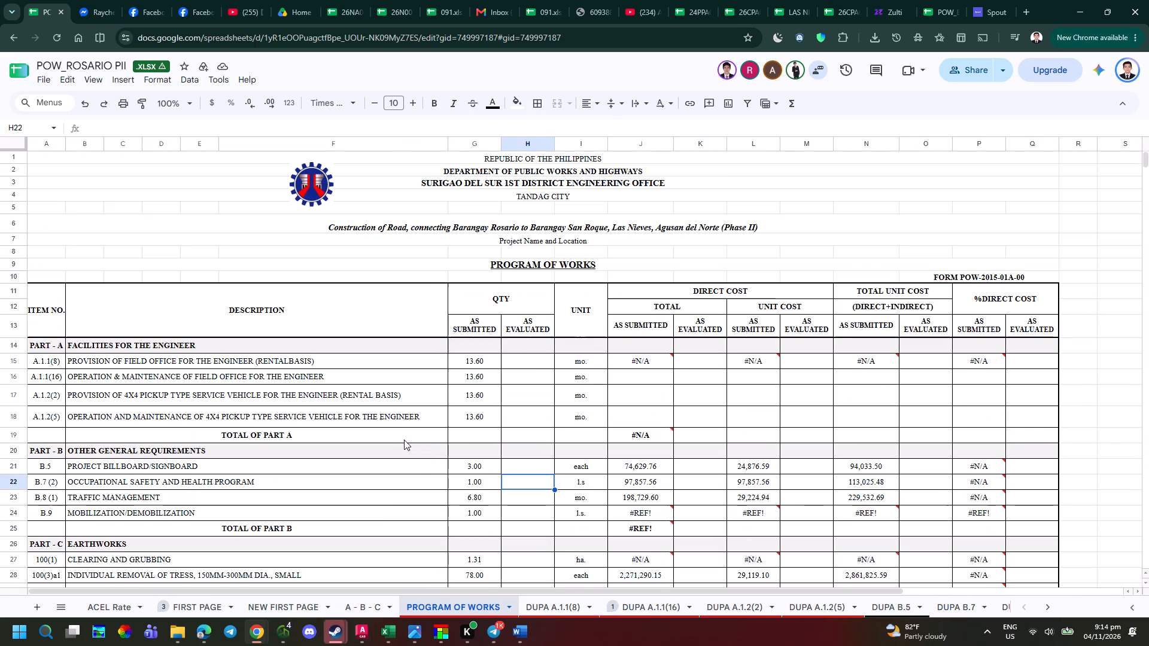
{"action": "left_click", "coordinate": [540, 608]}
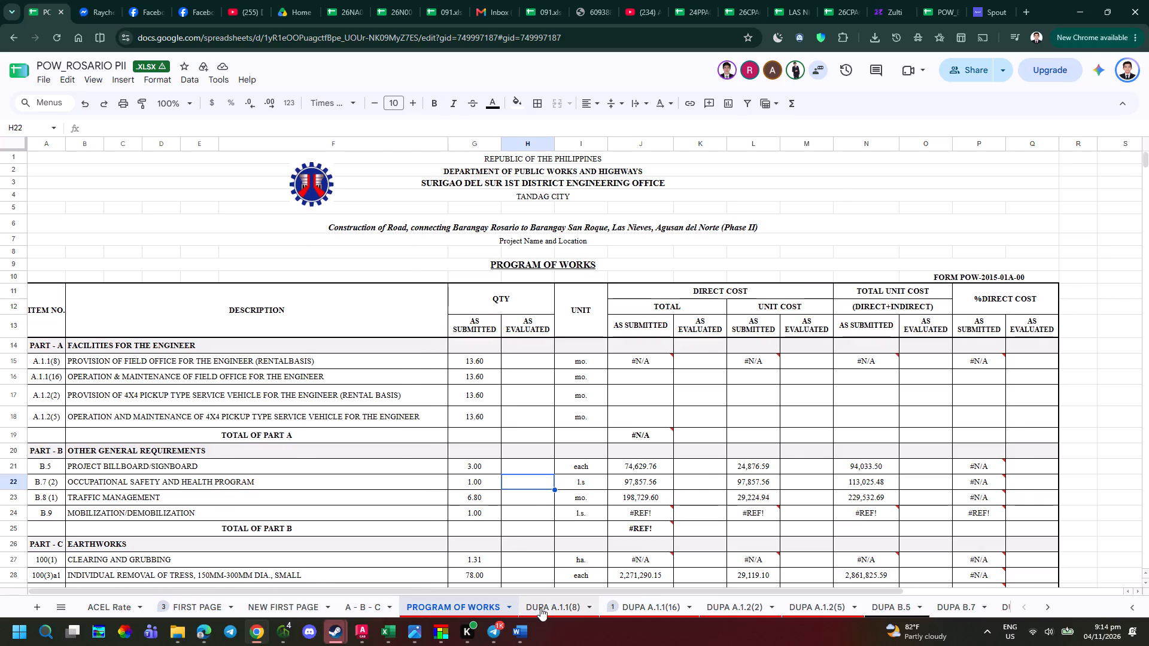
{"action": "left_click", "coordinate": [797, 69]}
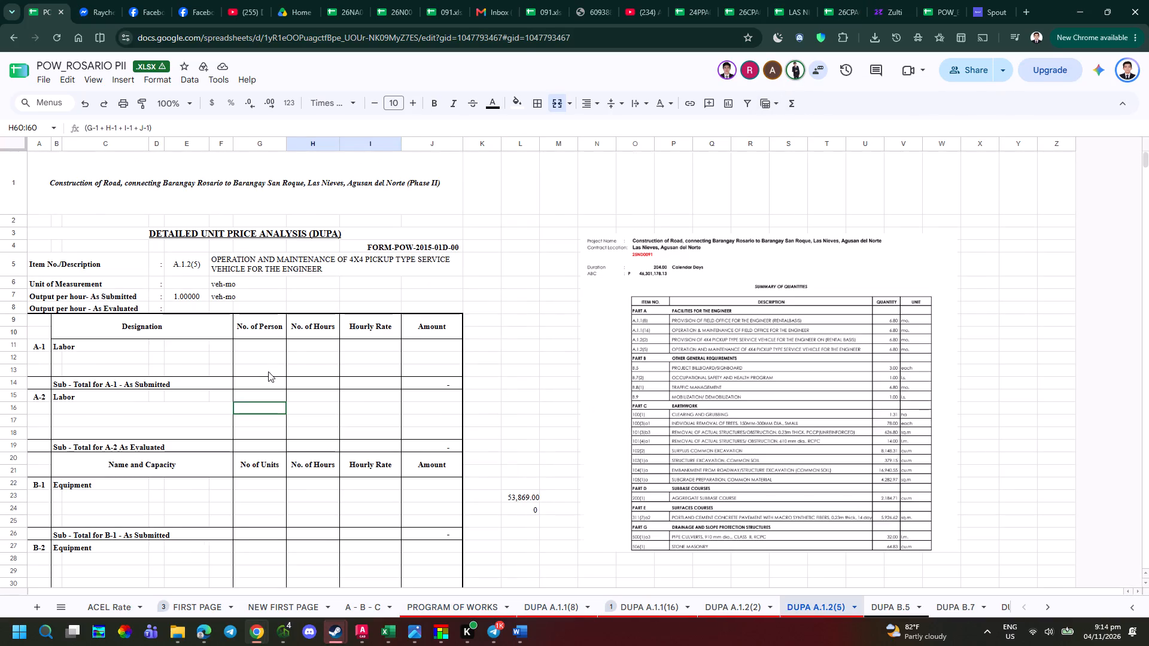
{"action": "scroll", "coordinate": [273, 378], "scroll_direction": "down", "scroll_amount": 4}
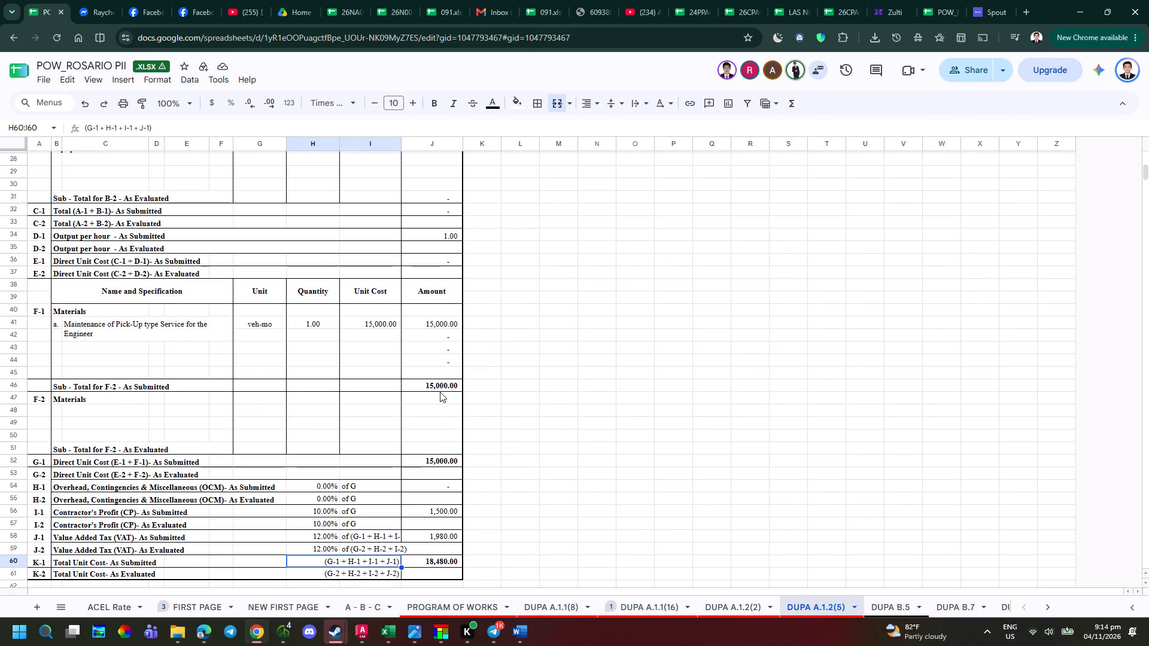
Jump to a collaborator's location on DUPA B.7 and examine its labor, materials and unit cost breakdown.
{"action": "scroll", "coordinate": [509, 403], "scroll_direction": "up", "scroll_amount": 4}
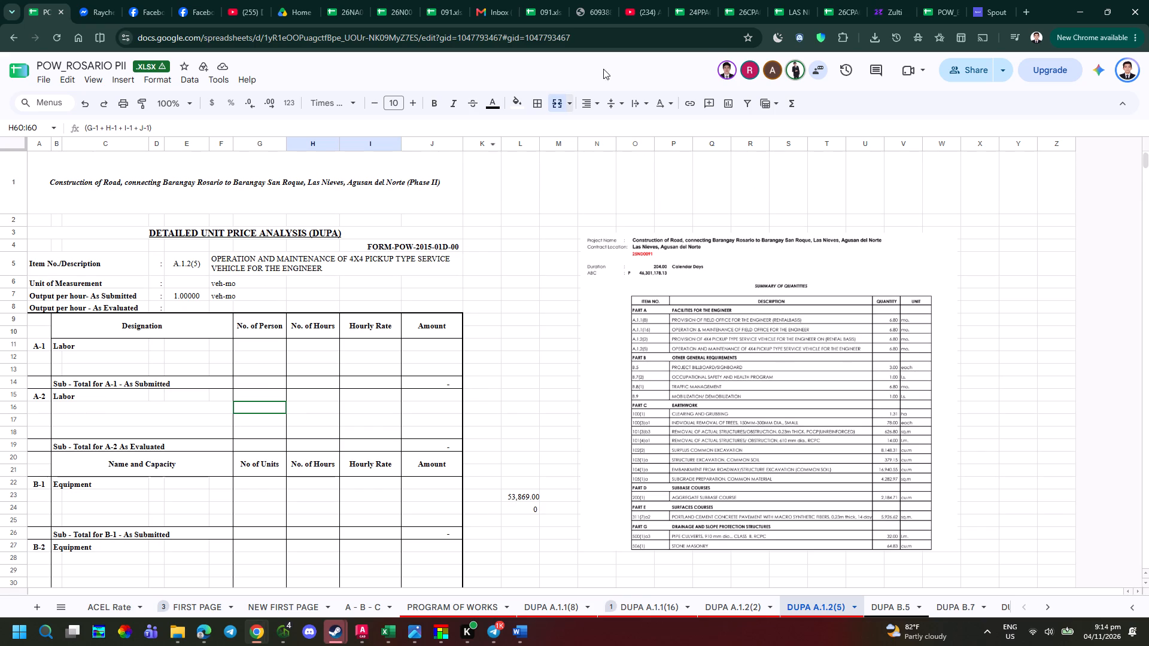
{"action": "left_click", "coordinate": [735, 68]}
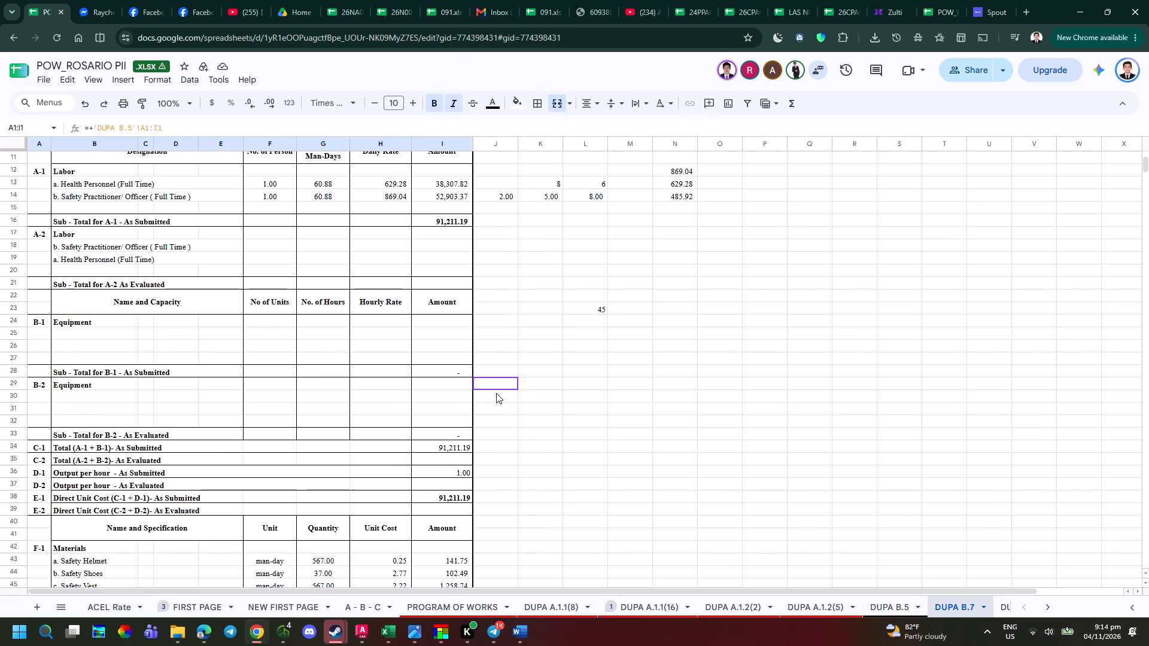
{"action": "scroll", "coordinate": [520, 427], "scroll_direction": "down", "scroll_amount": 4}
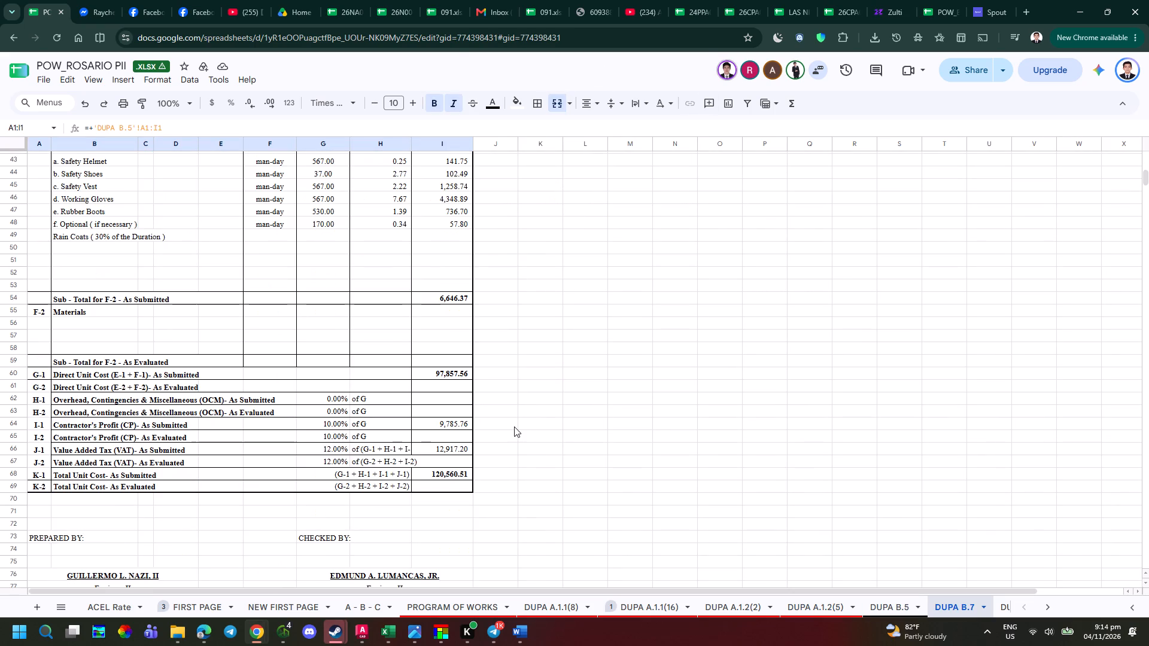
{"action": "scroll", "coordinate": [514, 425], "scroll_direction": "up", "scroll_amount": 1}
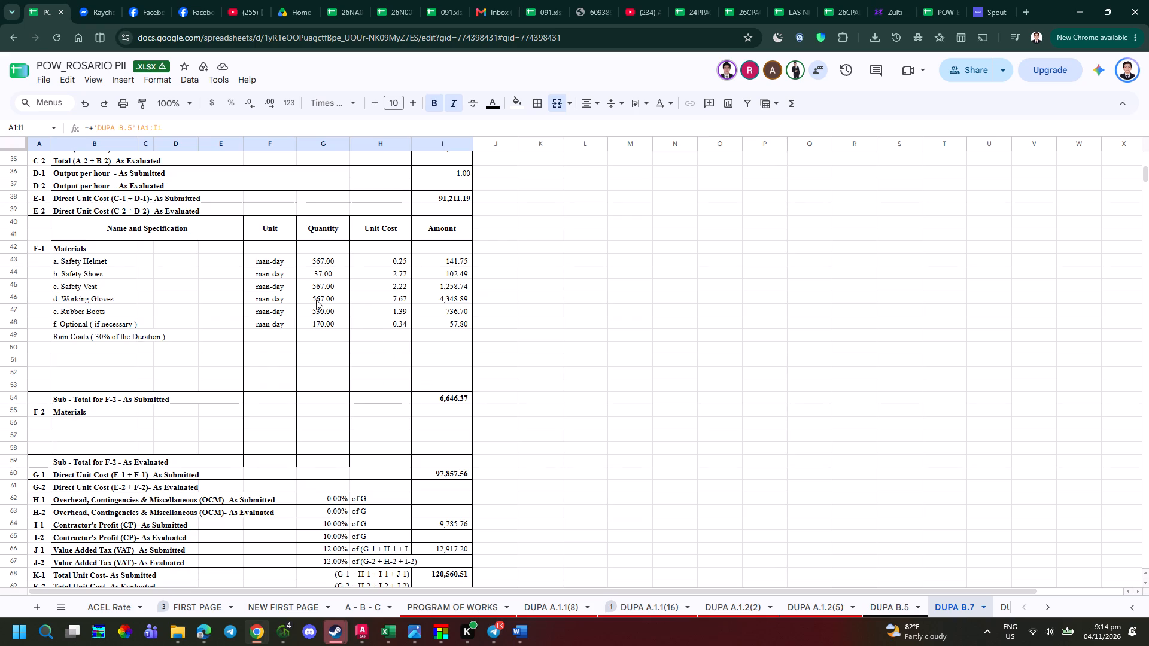
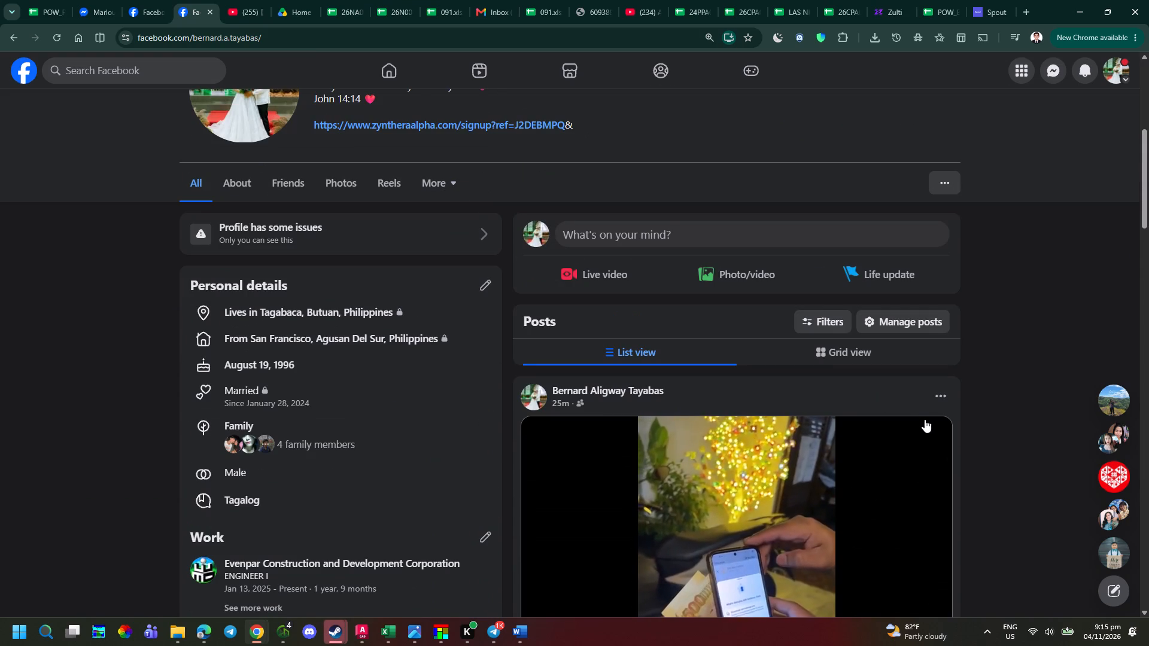
Go to the home feed and give the topmost video post about mixing a drink a Haha reaction.
{"action": "left_click", "coordinate": [26, 71]}
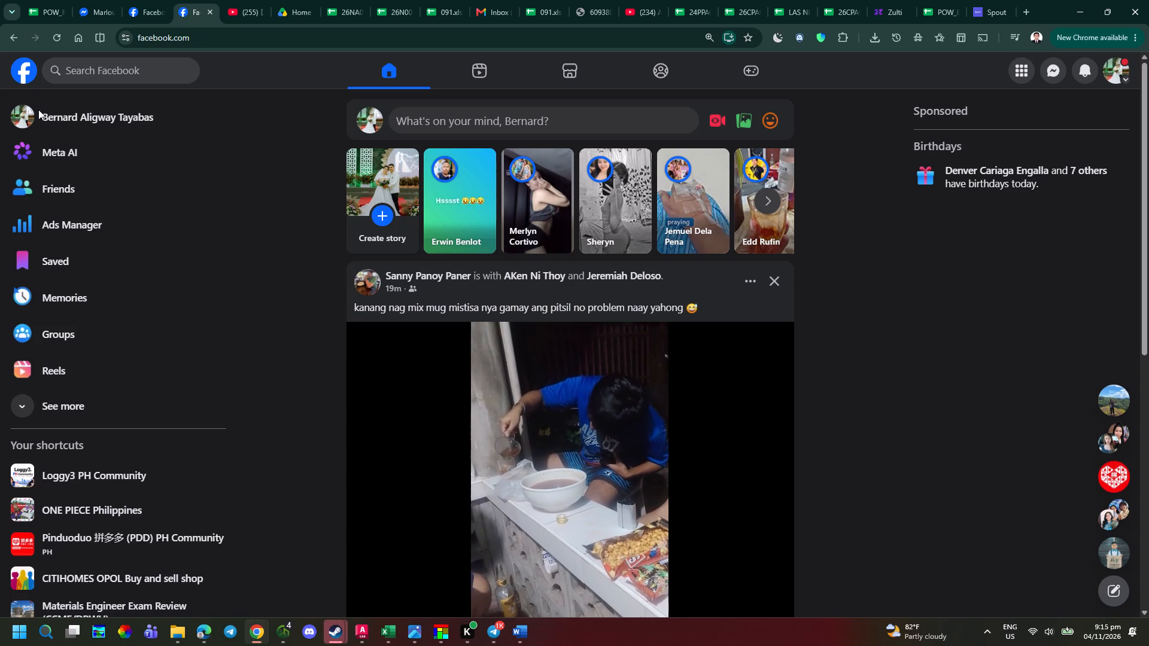
{"action": "scroll", "coordinate": [147, 182], "scroll_direction": "down", "scroll_amount": 1}
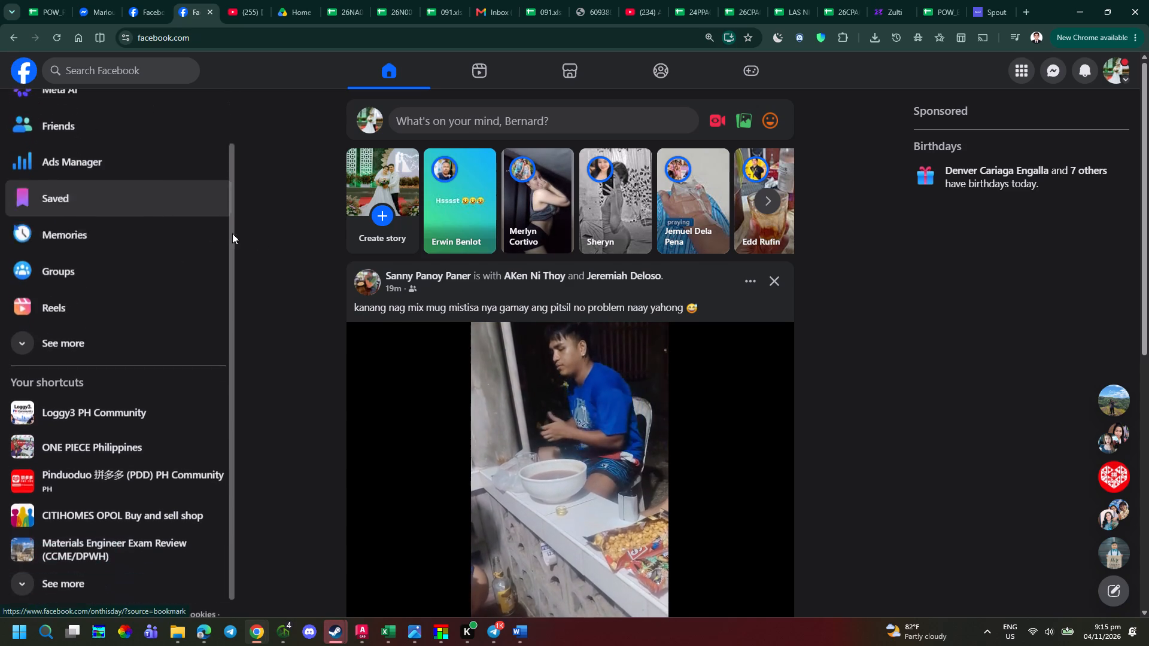
{"action": "scroll", "coordinate": [523, 391], "scroll_direction": "down", "scroll_amount": 1}
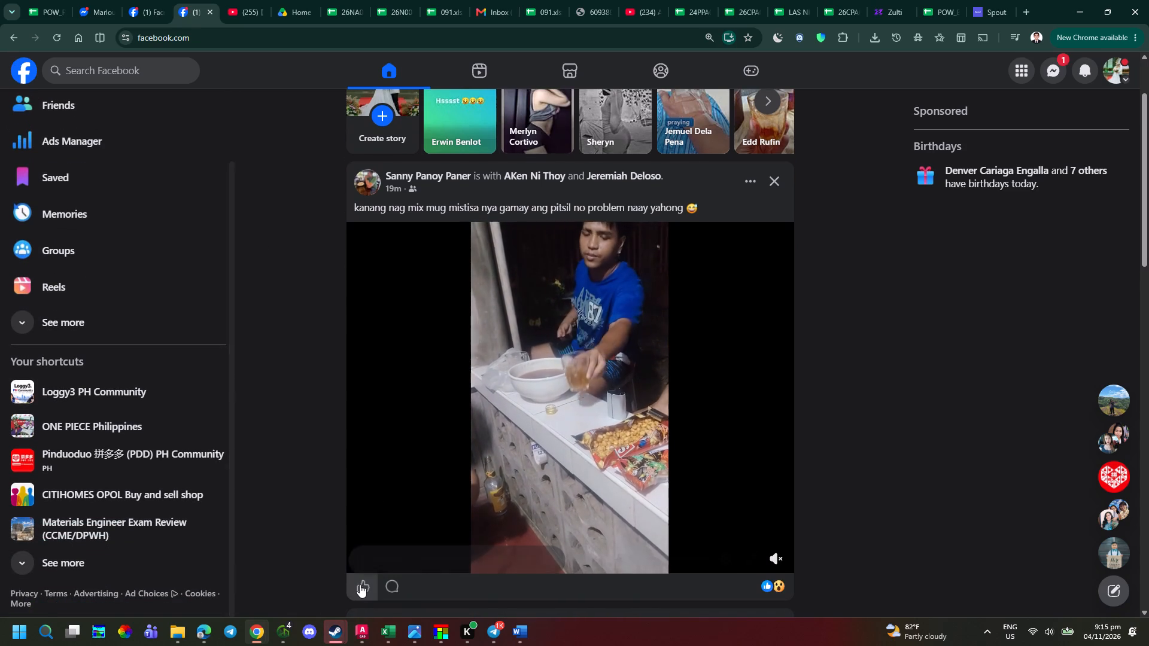
{"action": "left_click", "coordinate": [461, 568]}
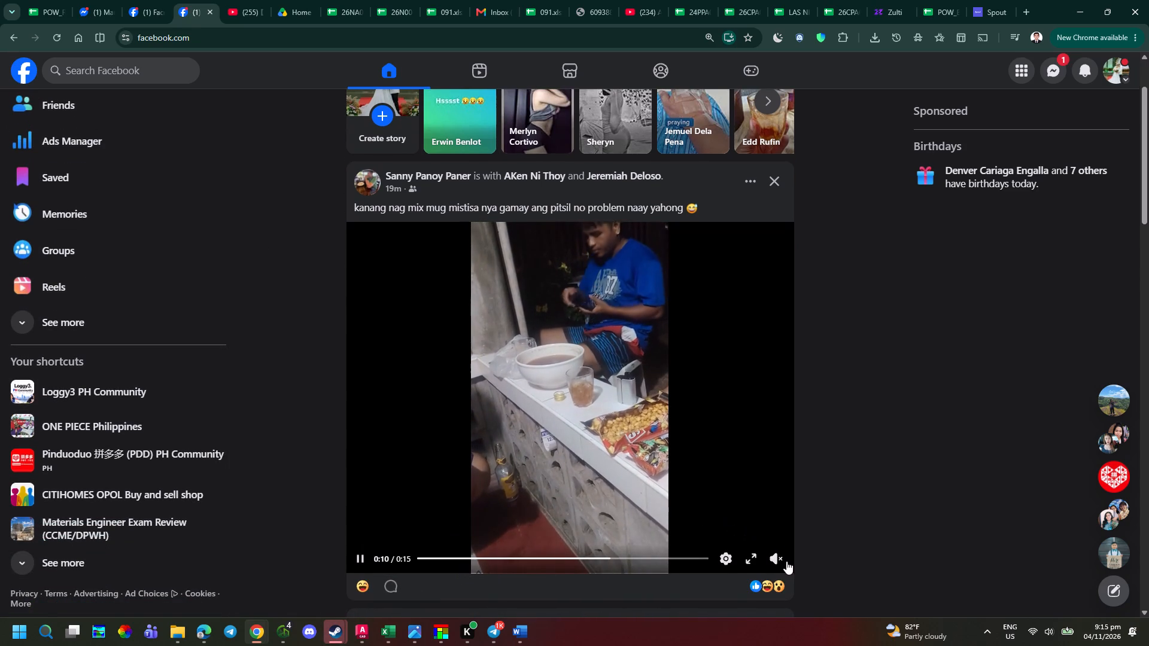
Unmute the drink-mixing video and raise its volume to about halfway.
{"action": "left_click", "coordinate": [782, 563]}
{"action": "left_click_drag", "start_coordinate": [780, 534], "coordinate": [783, 533]}
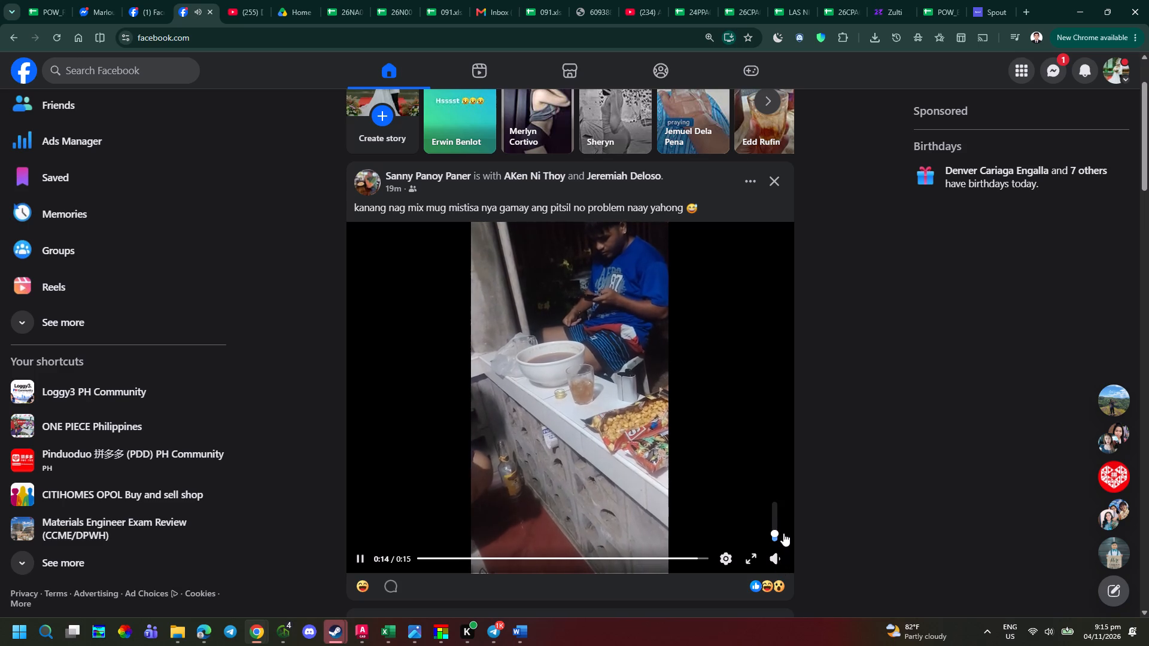
{"action": "left_click_drag", "start_coordinate": [783, 533], "coordinate": [786, 524]}
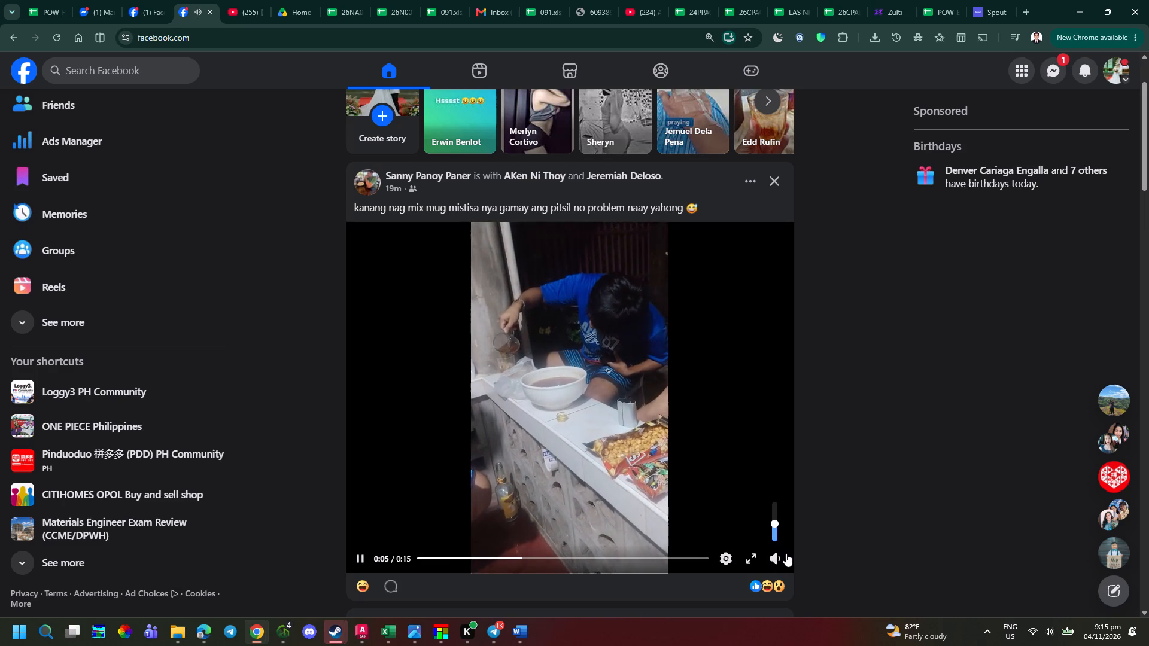
Post the comment "grabi ug training" on the drink-mixing video and close the post.
{"action": "left_click", "coordinate": [389, 589]}
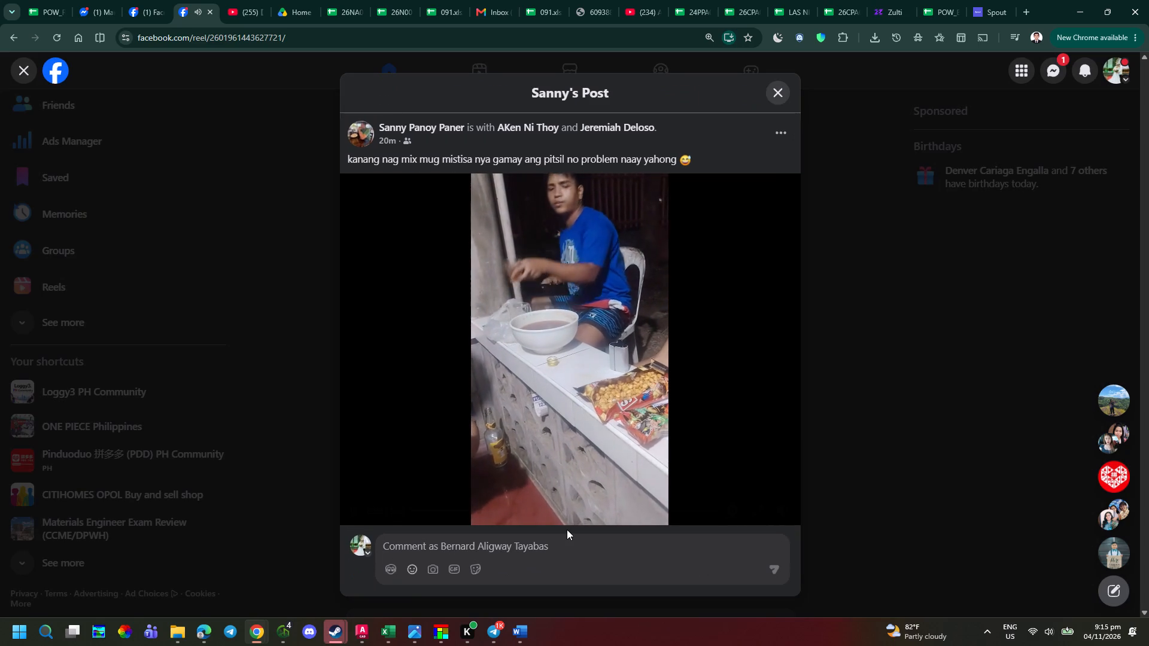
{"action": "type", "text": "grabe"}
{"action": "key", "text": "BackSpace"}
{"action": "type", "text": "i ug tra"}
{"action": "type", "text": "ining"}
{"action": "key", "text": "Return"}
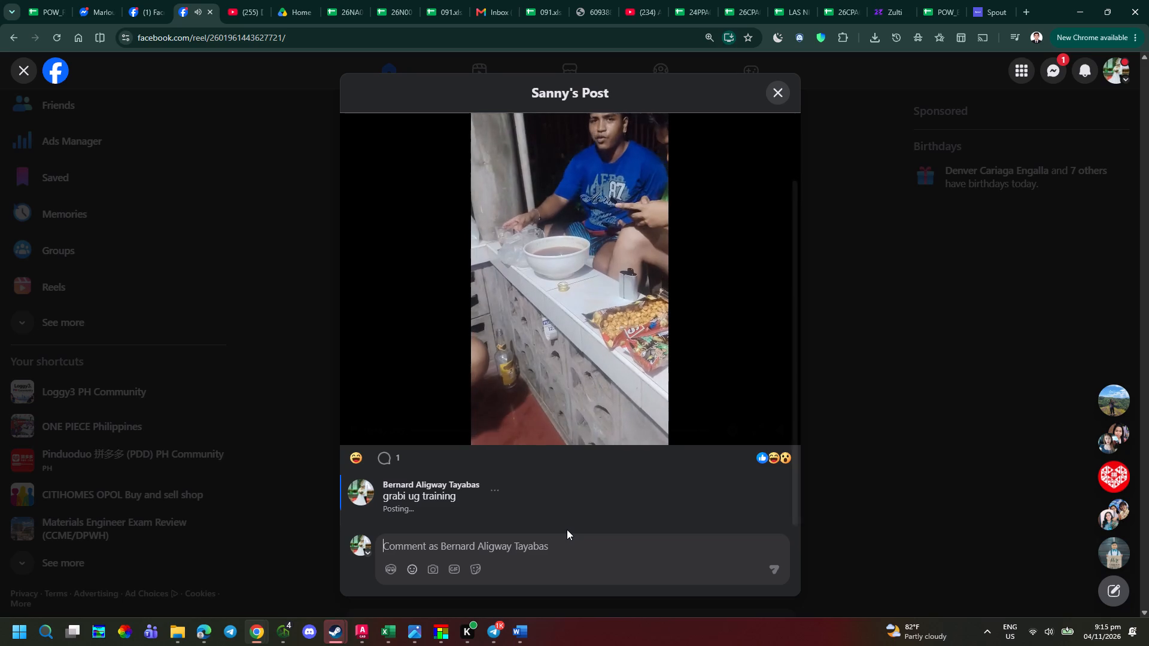
{"action": "scroll", "coordinate": [527, 510], "scroll_direction": "up", "scroll_amount": 1}
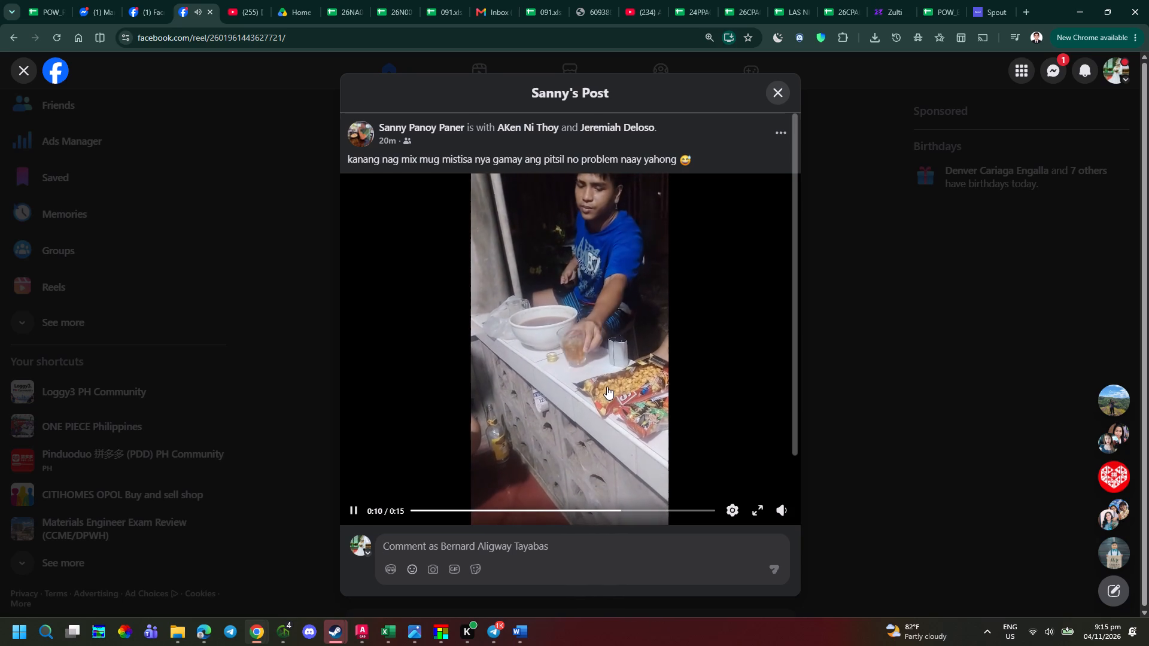
{"action": "left_click", "coordinate": [783, 92]}
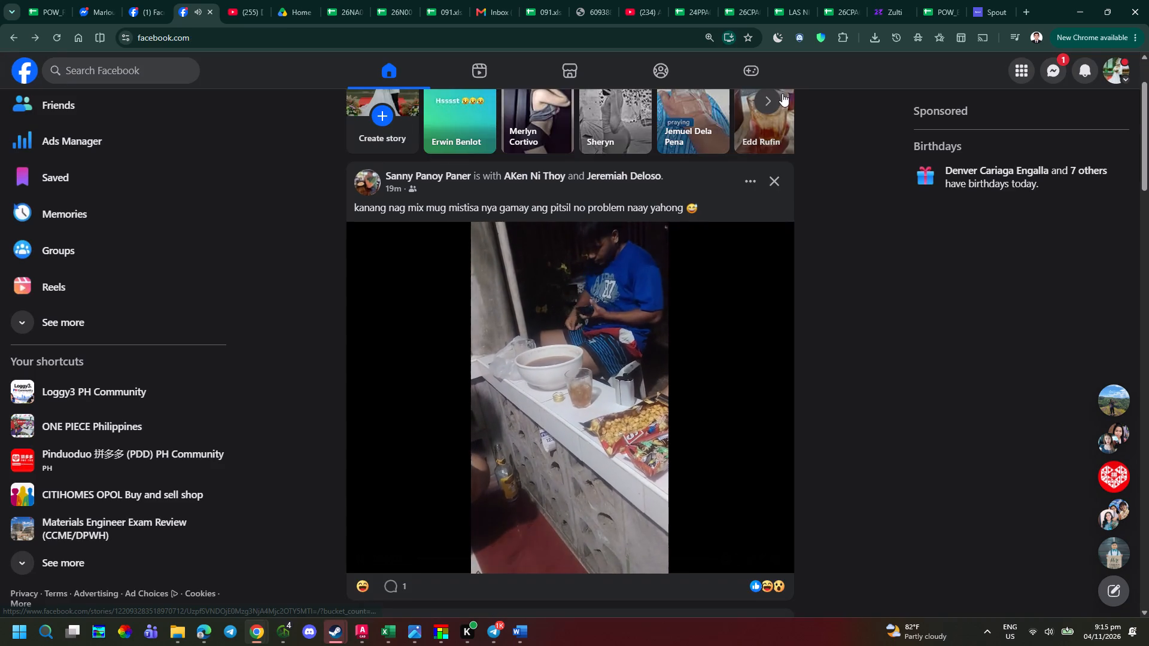
Open the reel showing a man with a large fish eye from the feed's reels row.
{"action": "scroll", "coordinate": [790, 185], "scroll_direction": "down", "scroll_amount": 3}
{"action": "scroll", "coordinate": [843, 269], "scroll_direction": "down", "scroll_amount": 3}
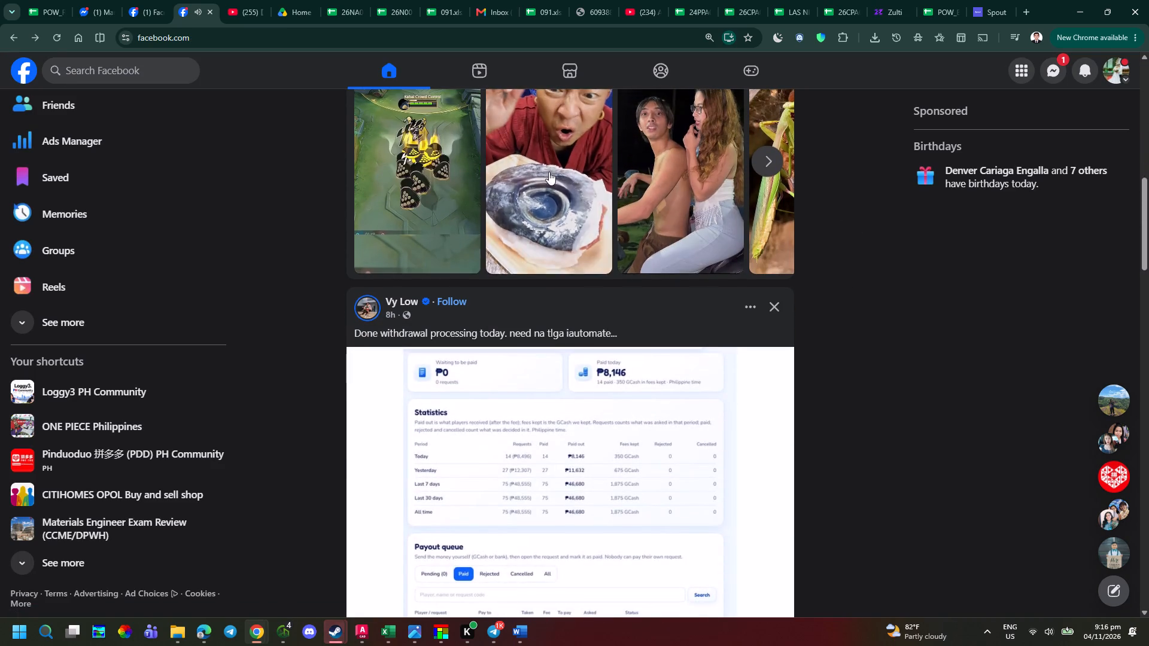
{"action": "left_click", "coordinate": [569, 208]}
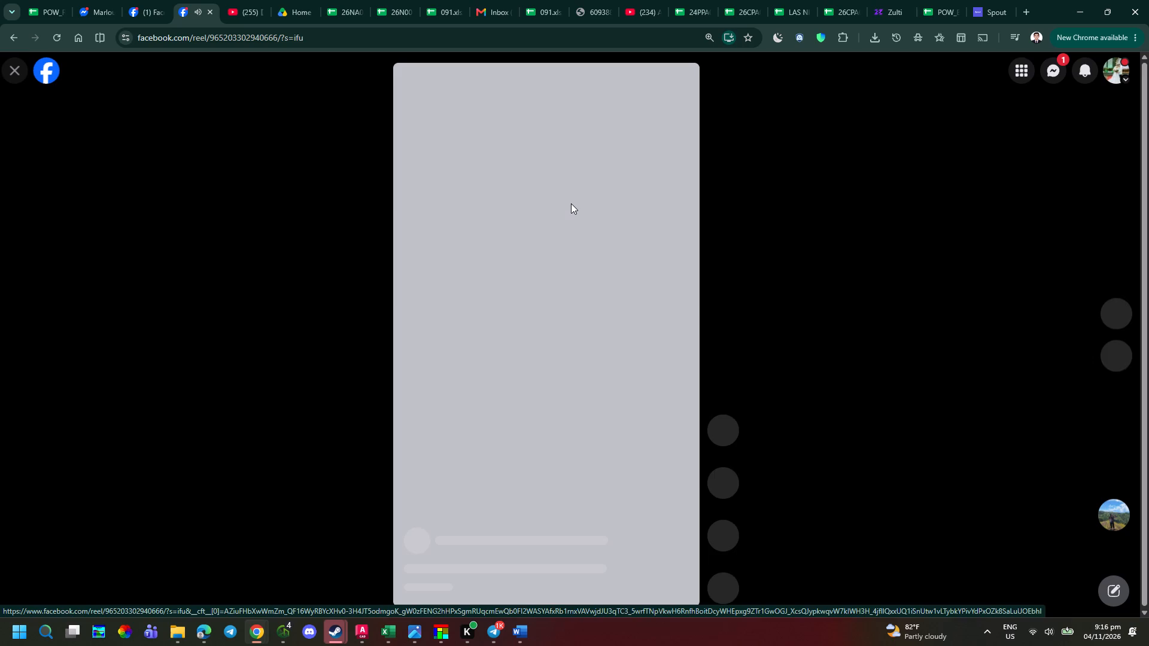
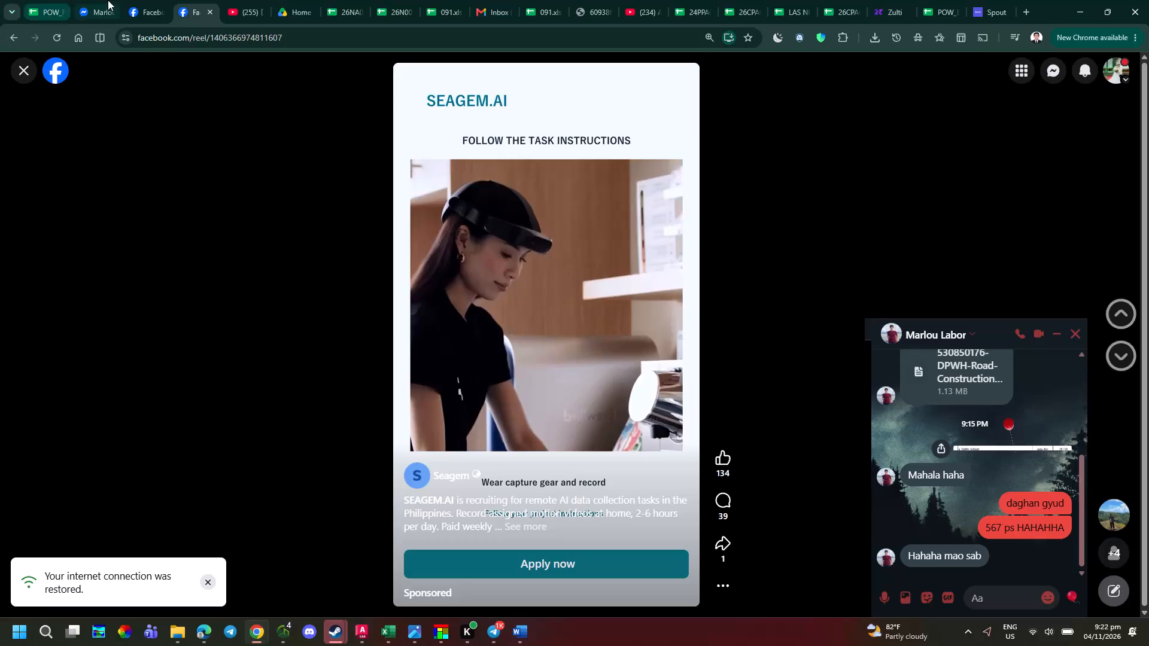
Leave Facebook for the POW_ROSARIO PII spreadsheet and examine the materials and total unit cost on DUPA B.7.
{"action": "left_click", "coordinate": [143, 0]}
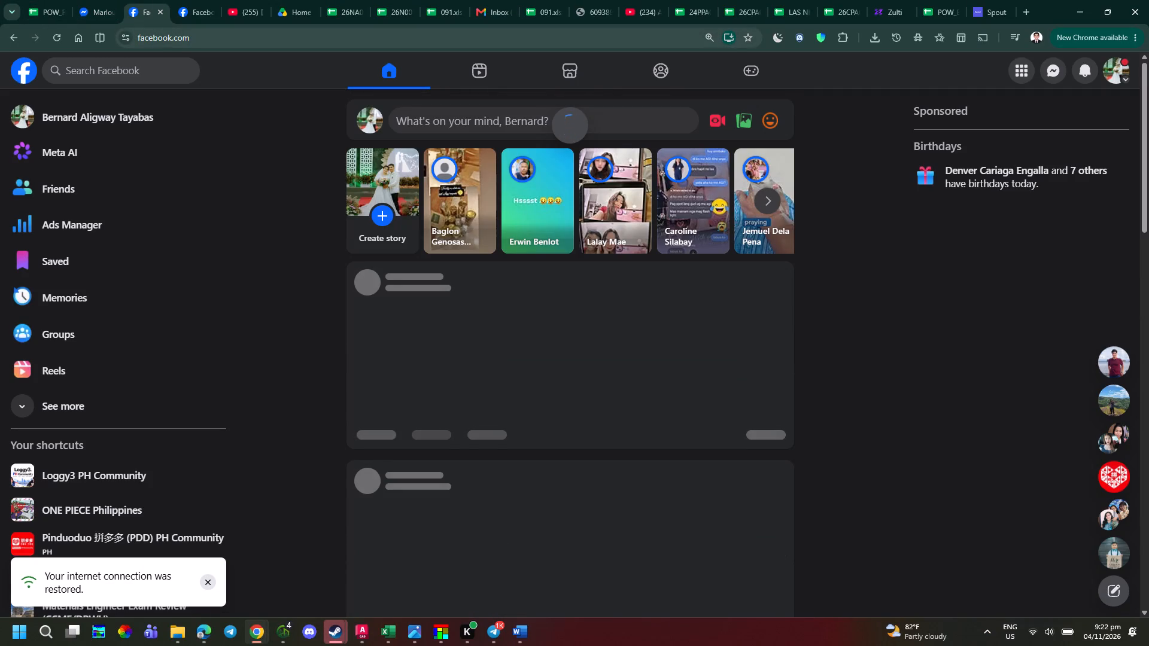
{"action": "left_click", "coordinate": [37, 0]}
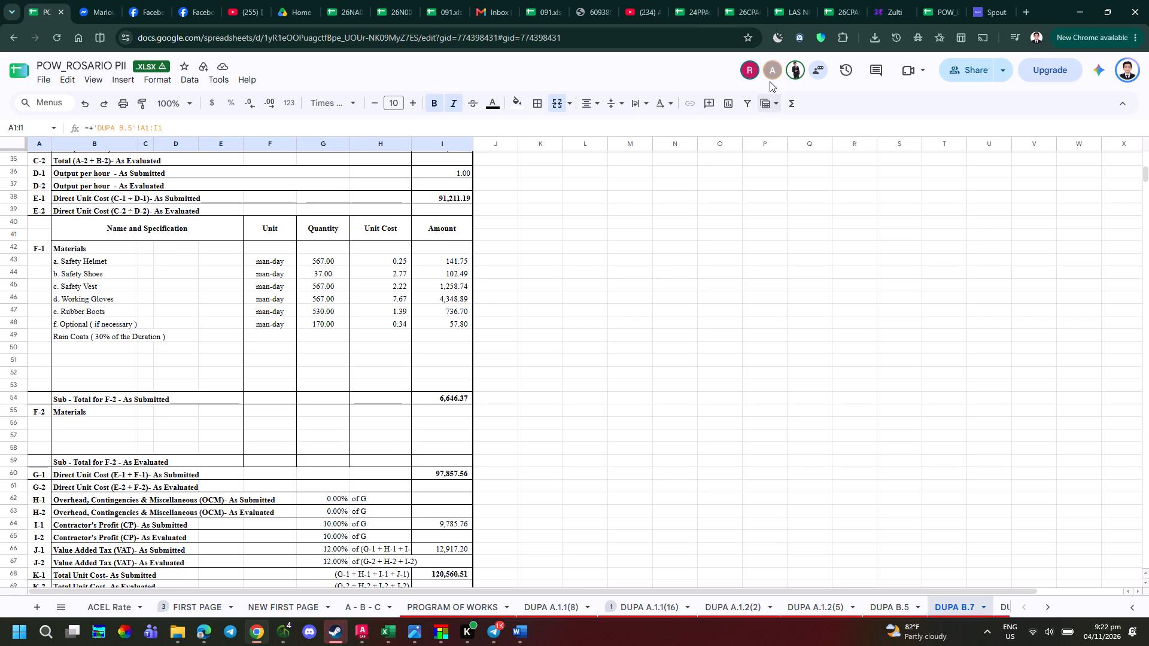
{"action": "scroll", "coordinate": [848, 568], "scroll_direction": "down", "scroll_amount": 1}
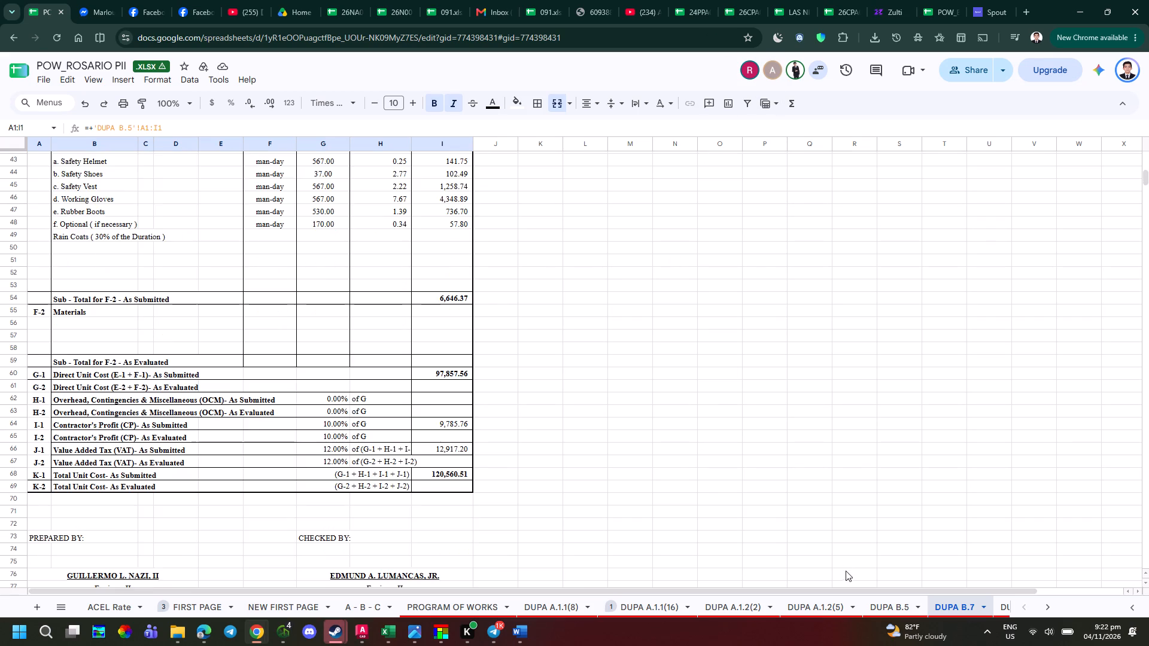
{"action": "scroll", "coordinate": [718, 517], "scroll_direction": "up", "scroll_amount": 3}
Review DUPA A.1.2(5) from the output per hour through the materials to the total unit cost.
{"action": "left_click", "coordinate": [721, 610]}
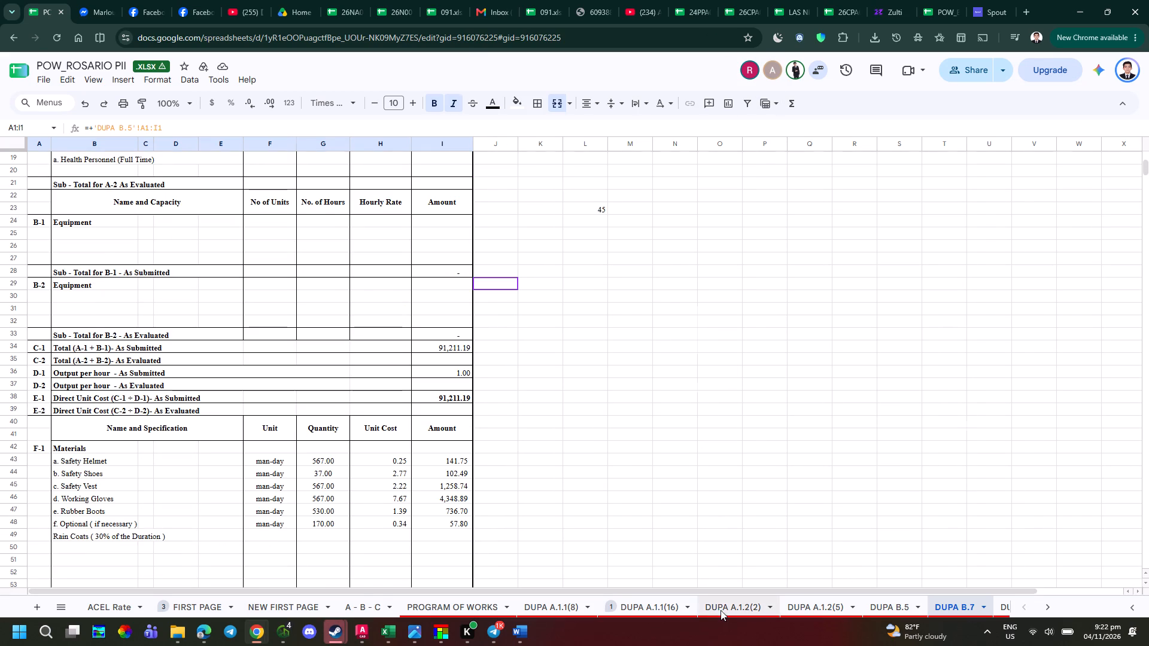
{"action": "left_click", "coordinate": [810, 613]}
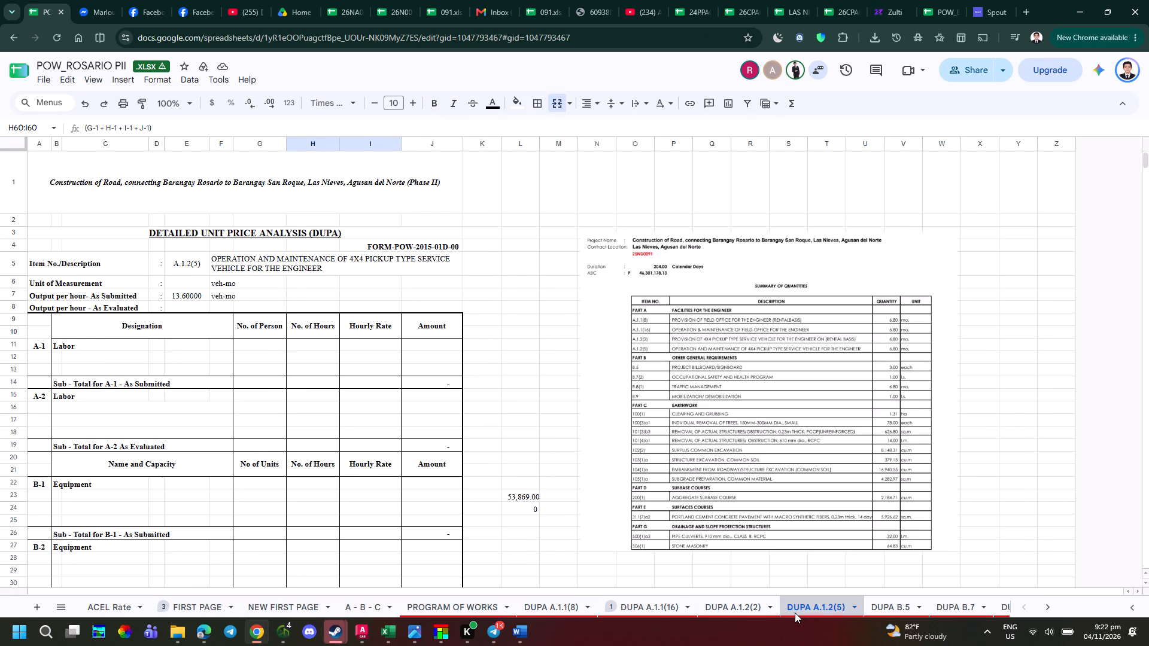
{"action": "scroll", "coordinate": [482, 498], "scroll_direction": "down", "scroll_amount": 2}
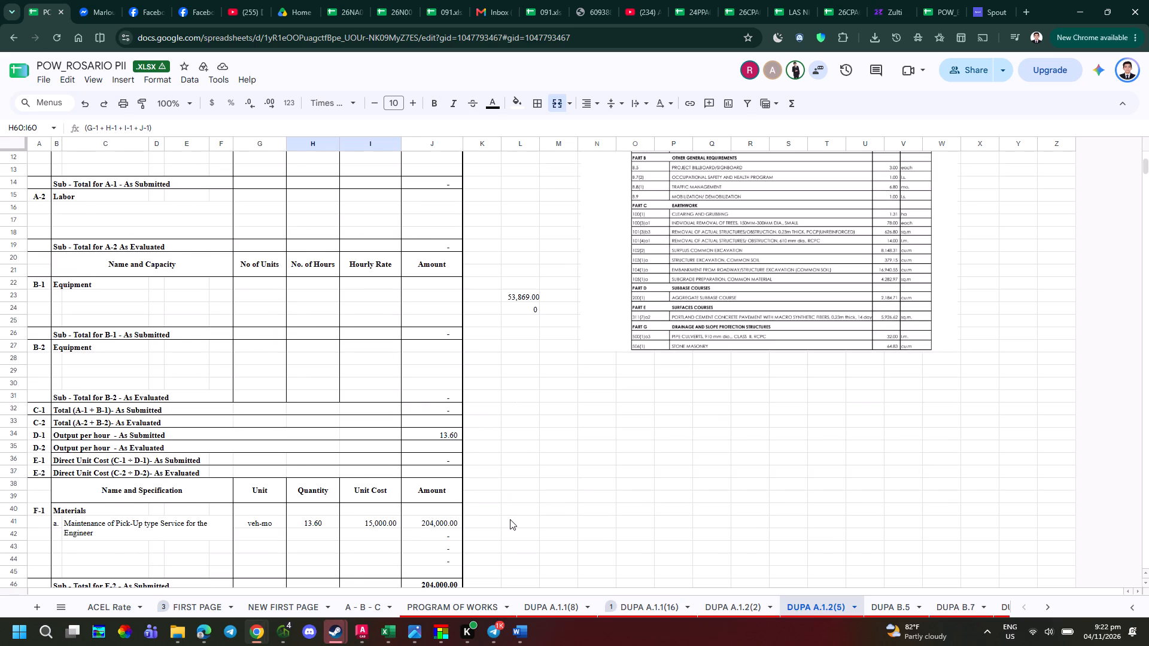
{"action": "scroll", "coordinate": [510, 519], "scroll_direction": "down", "scroll_amount": 2}
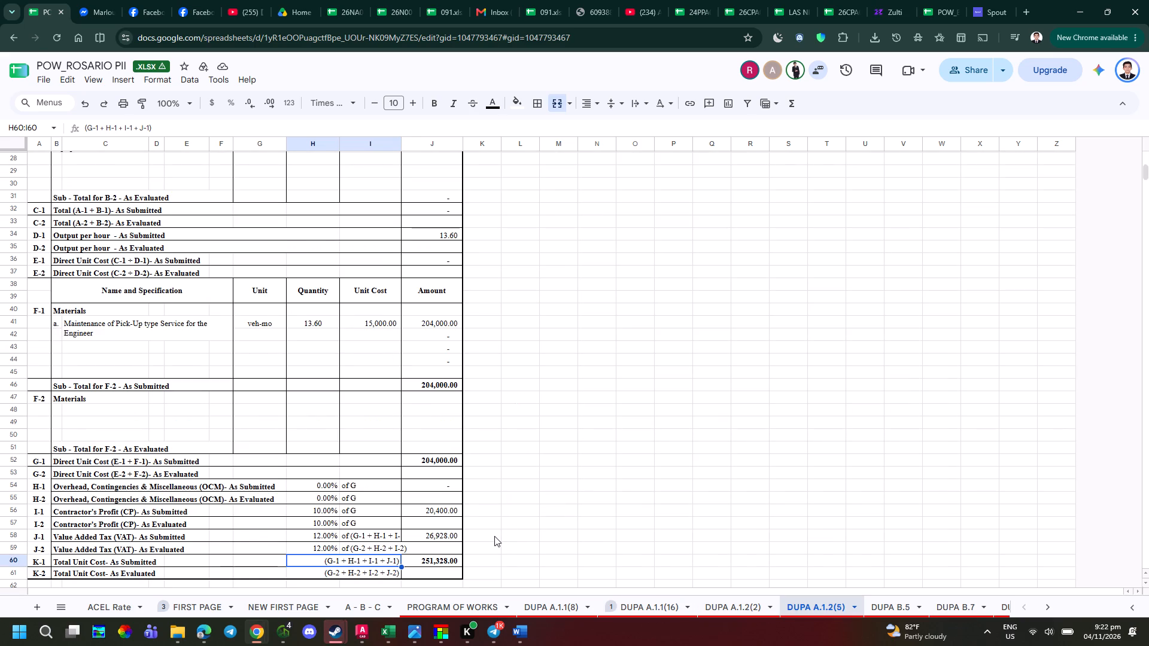
{"action": "scroll", "coordinate": [482, 537], "scroll_direction": "down", "scroll_amount": 1}
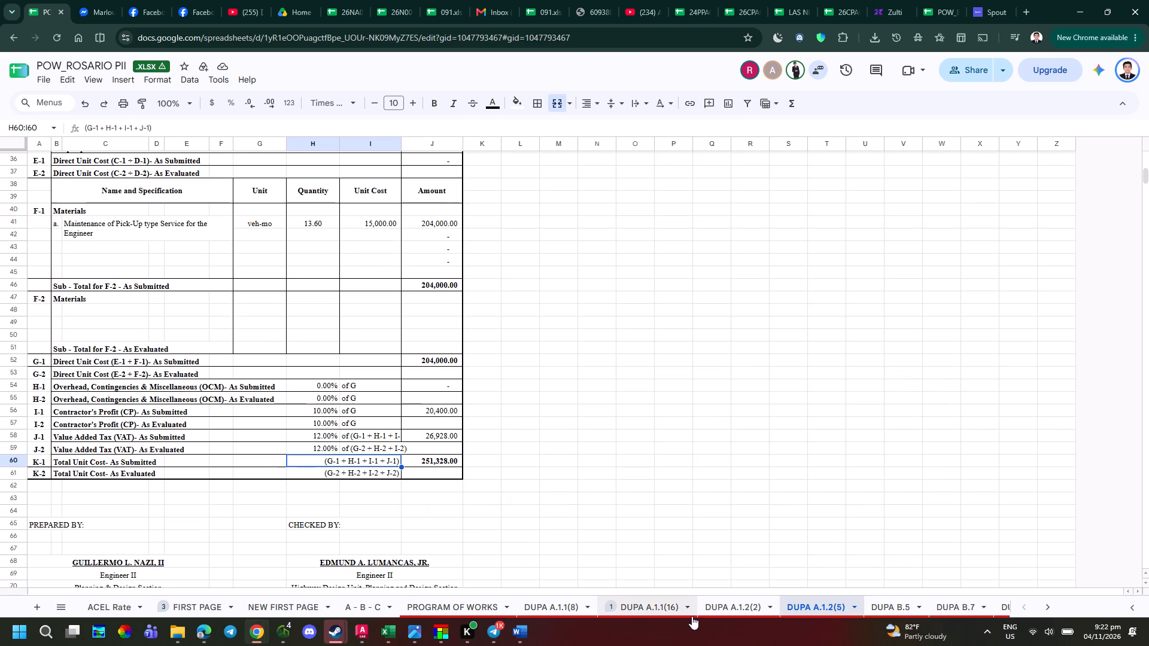
Look through the remaining DUPA sheet names up to DUPA 505(2)a and jump to collaborator R's location in the workbook.
{"action": "scroll", "coordinate": [692, 614], "scroll_direction": "down", "scroll_amount": 7}
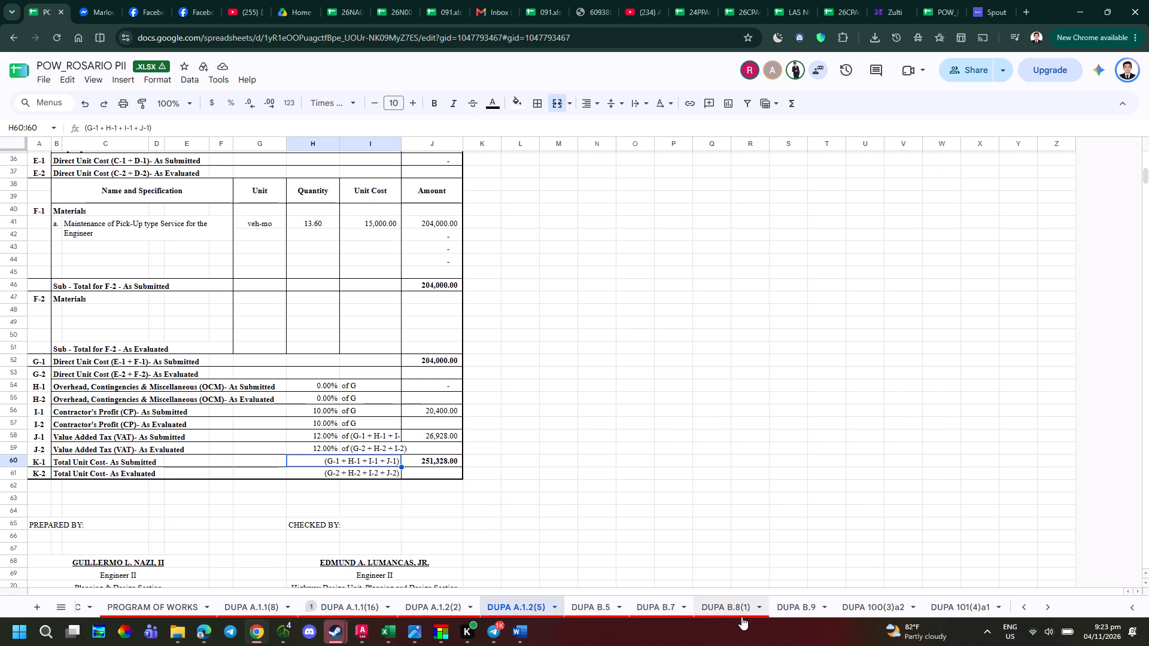
{"action": "scroll", "coordinate": [741, 617], "scroll_direction": "down", "scroll_amount": 17}
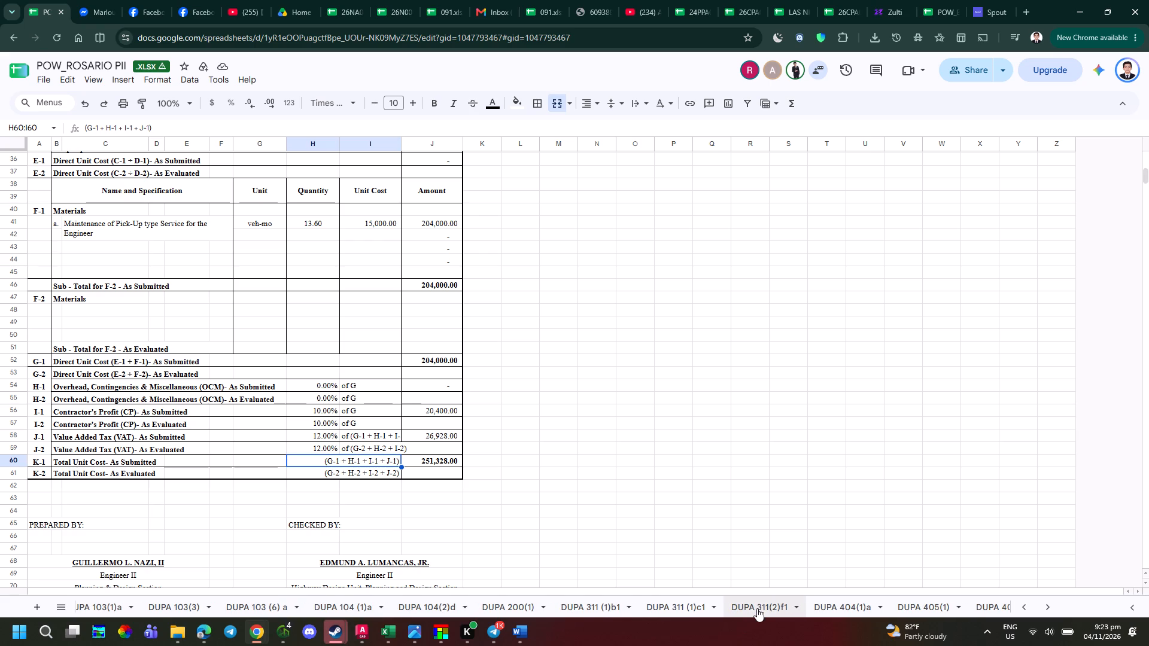
{"action": "scroll", "coordinate": [753, 605], "scroll_direction": "down", "scroll_amount": 4}
{"action": "left_click", "coordinate": [737, 65]}
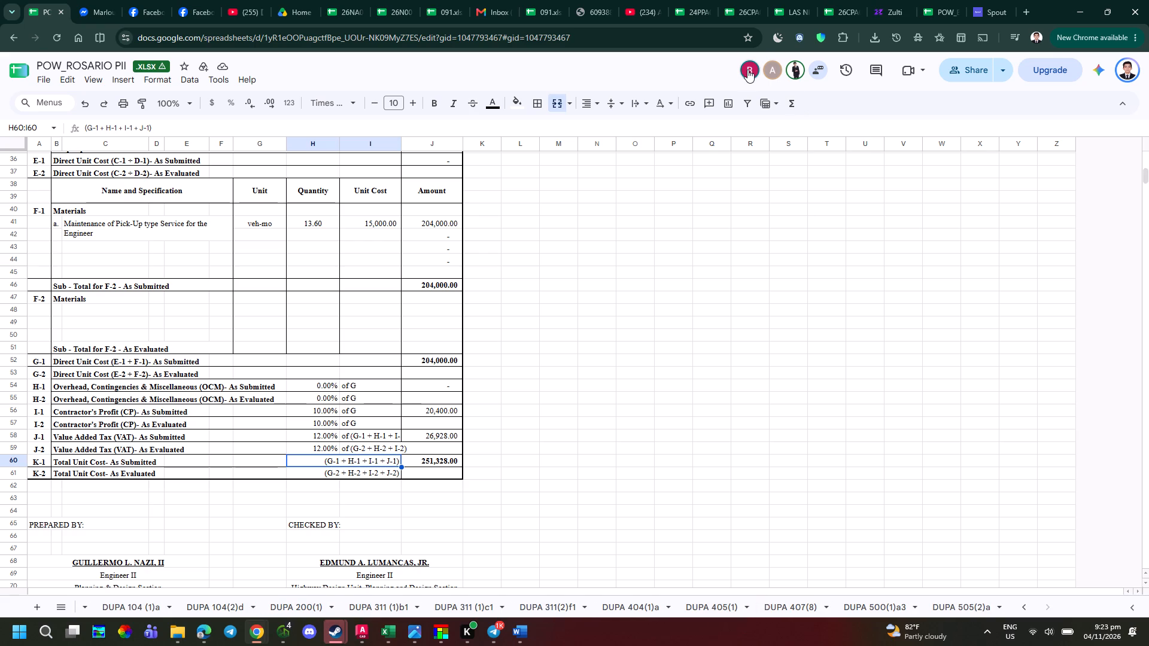
Jump to a collaborator's location on the DUPA 101(4)a1 sheet and look over its labor and equipment entries.
{"action": "left_click", "coordinate": [747, 69]}
{"action": "scroll", "coordinate": [381, 285], "scroll_direction": "down", "scroll_amount": 1}
{"action": "scroll", "coordinate": [680, 458], "scroll_direction": "up", "scroll_amount": 4}
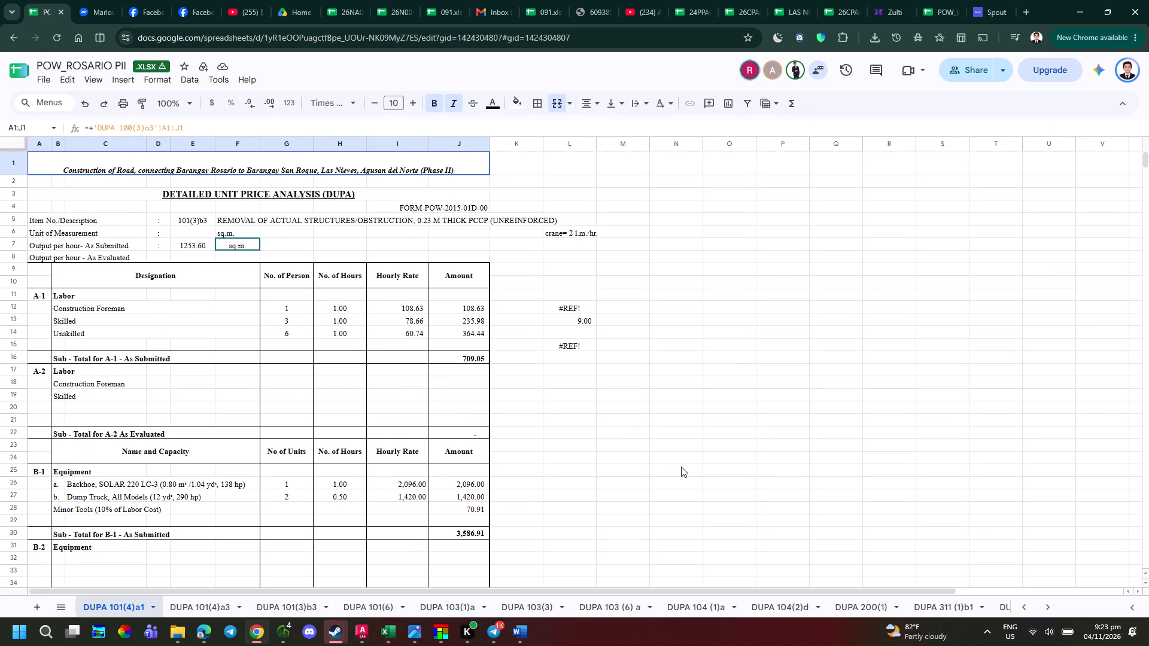
Switch to the open YouTube anime video and resume playback.
{"action": "left_click", "coordinate": [244, 1]}
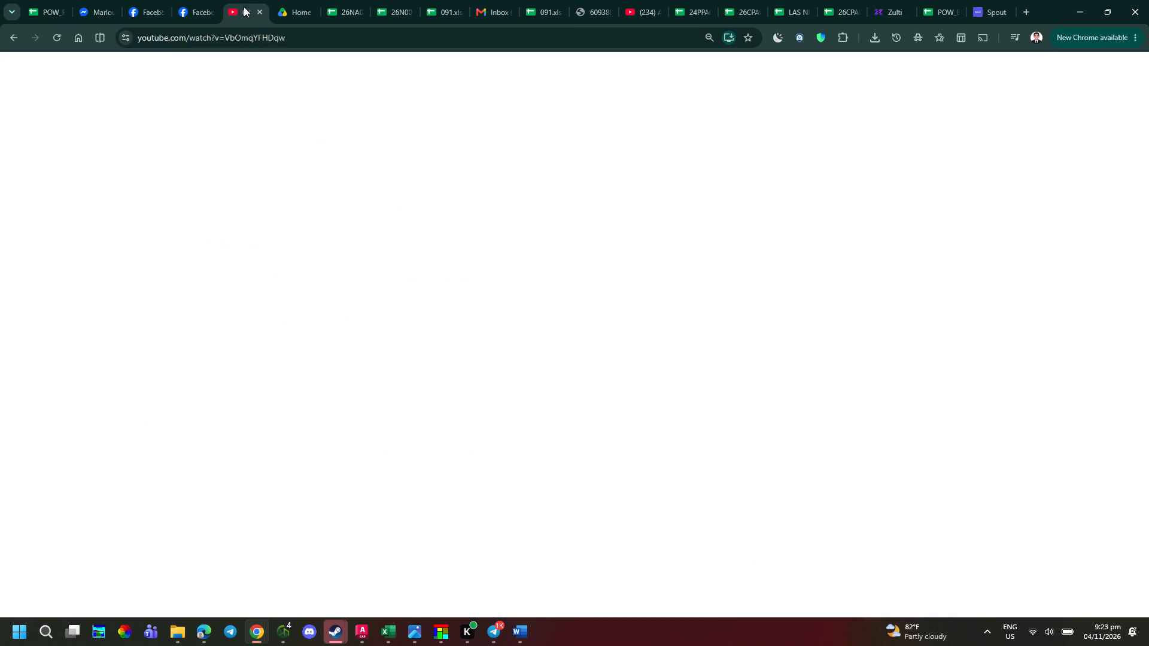
{"action": "left_click", "coordinate": [464, 291]}
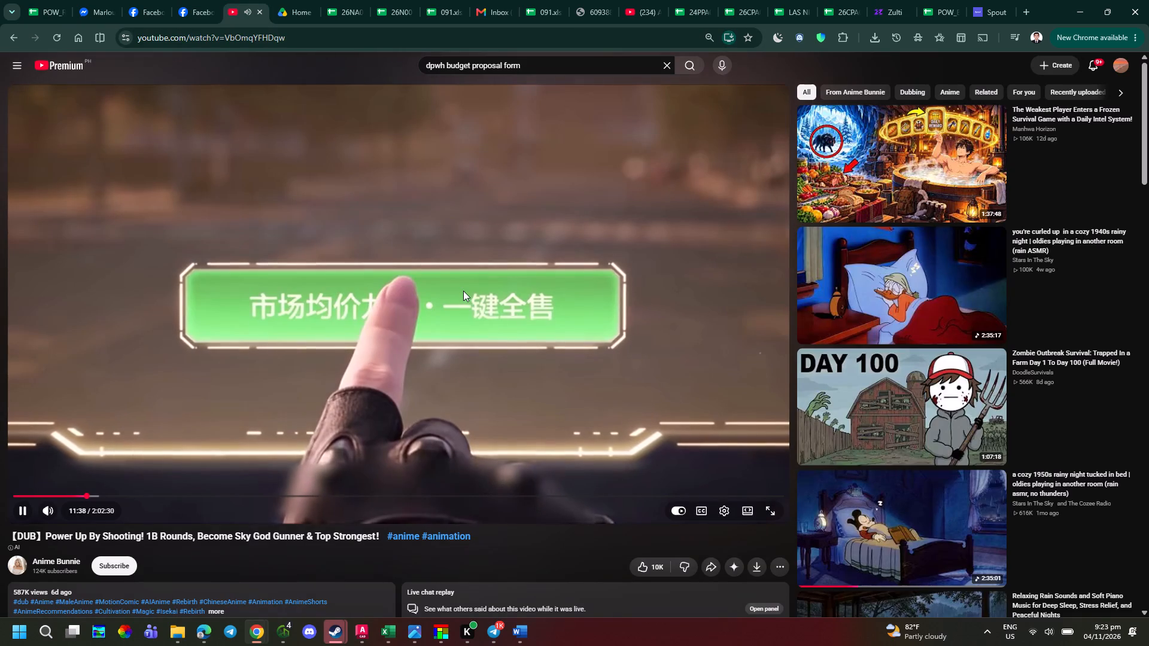
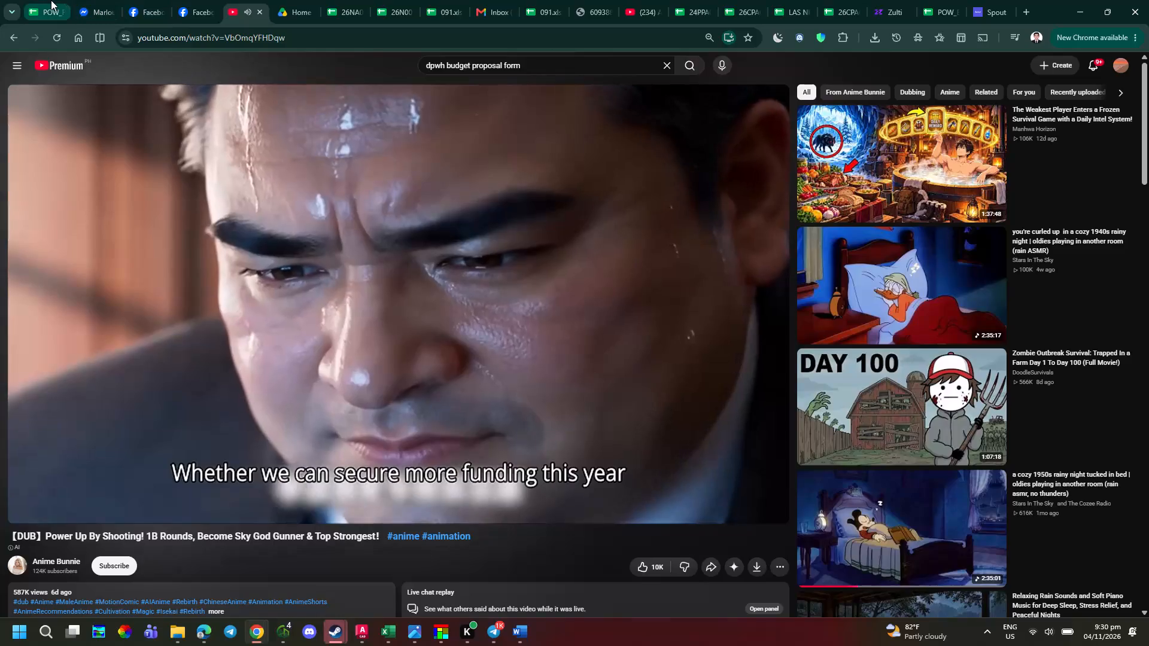
Return to the POW_ROSARIO PII workbook, jump to a collaborator's location on DUPA 100(1), and look over its labor, equipment and unit cost entries.
{"action": "left_click", "coordinate": [781, 390]}
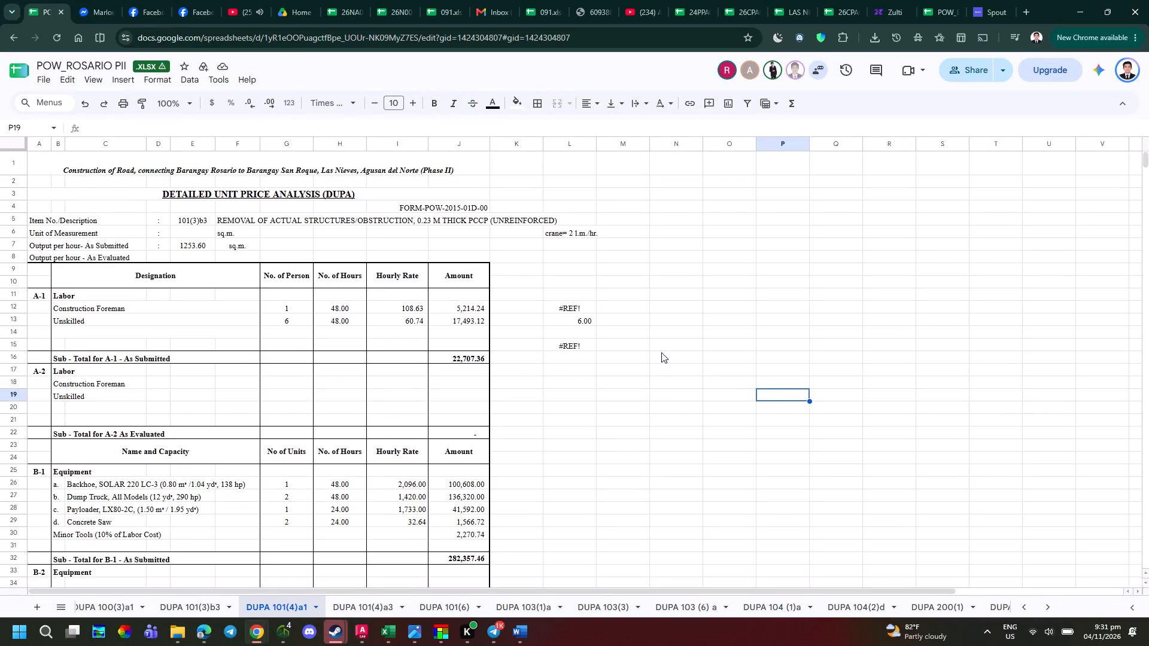
{"action": "left_click", "coordinate": [777, 69]}
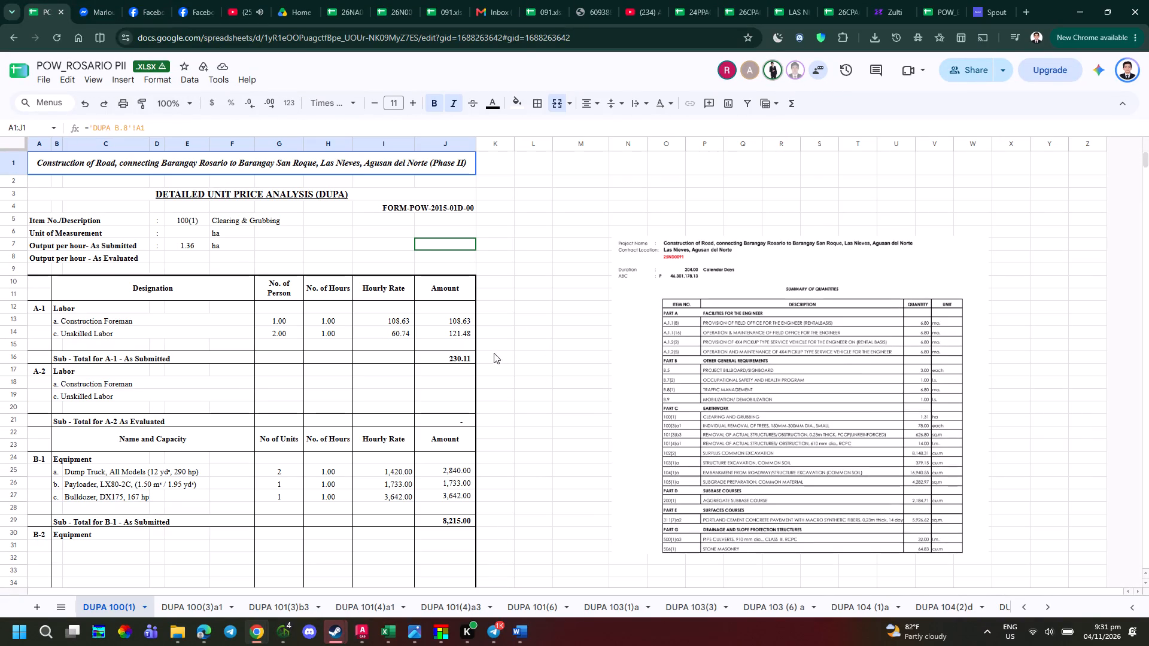
{"action": "left_click_drag", "start_coordinate": [430, 257], "coordinate": [431, 250]}
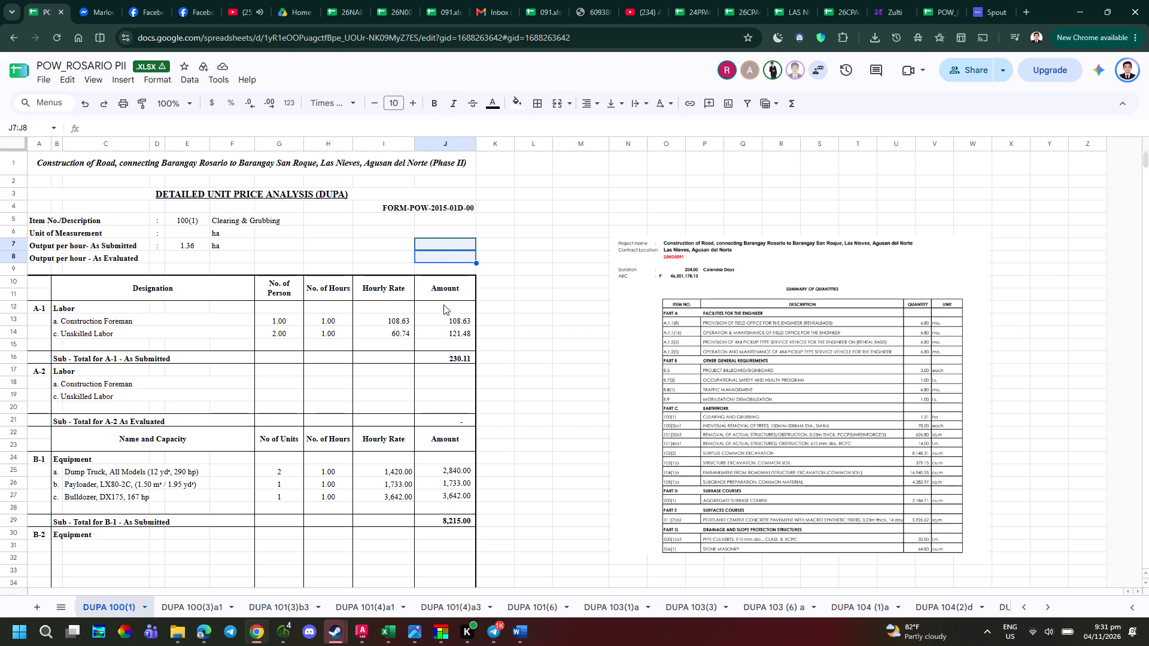
{"action": "scroll", "coordinate": [245, 393], "scroll_direction": "down", "scroll_amount": 1}
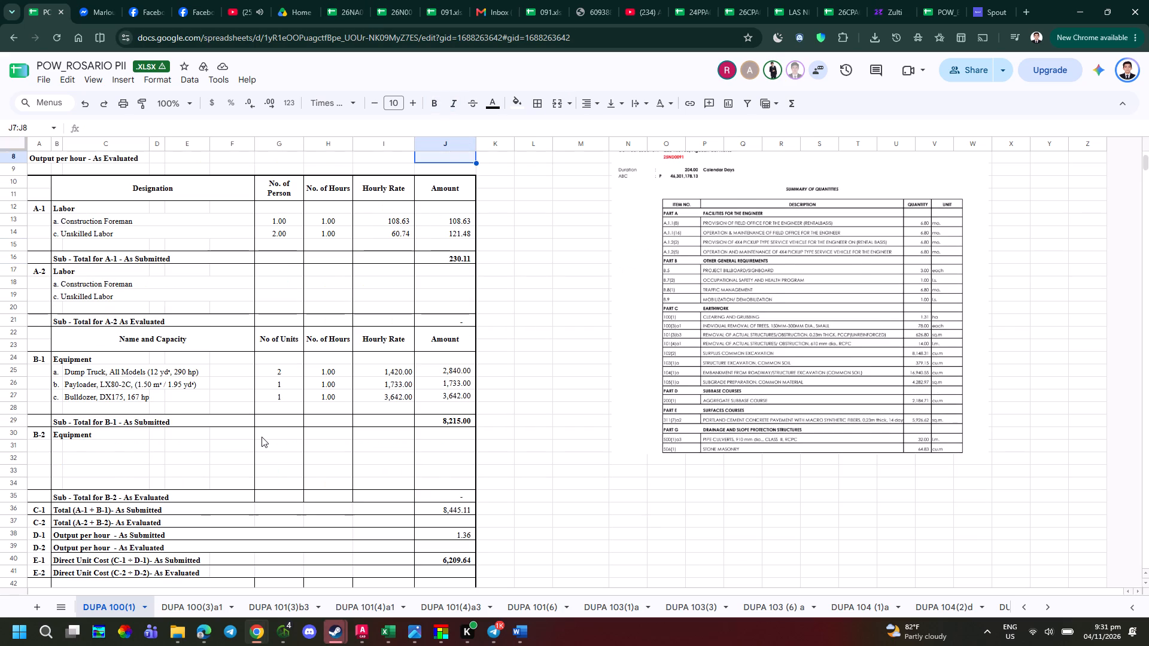
{"action": "scroll", "coordinate": [262, 437], "scroll_direction": "down", "scroll_amount": 1}
{"action": "scroll", "coordinate": [485, 337], "scroll_direction": "down", "scroll_amount": 2}
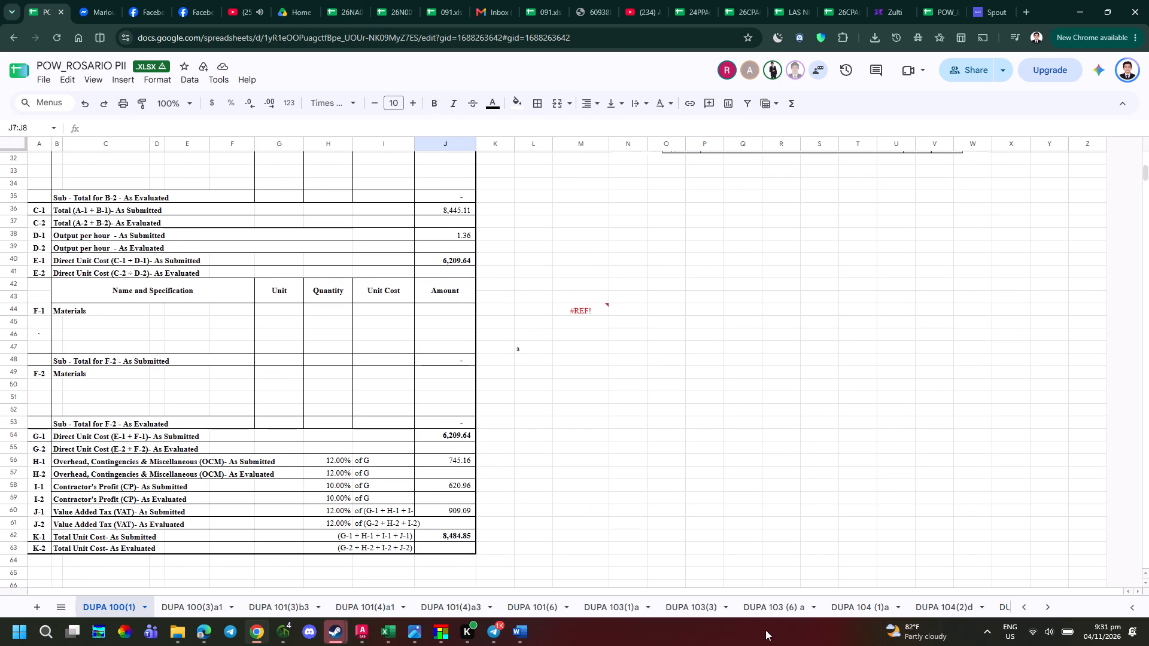
{"action": "scroll", "coordinate": [775, 608], "scroll_direction": "down", "scroll_amount": 12}
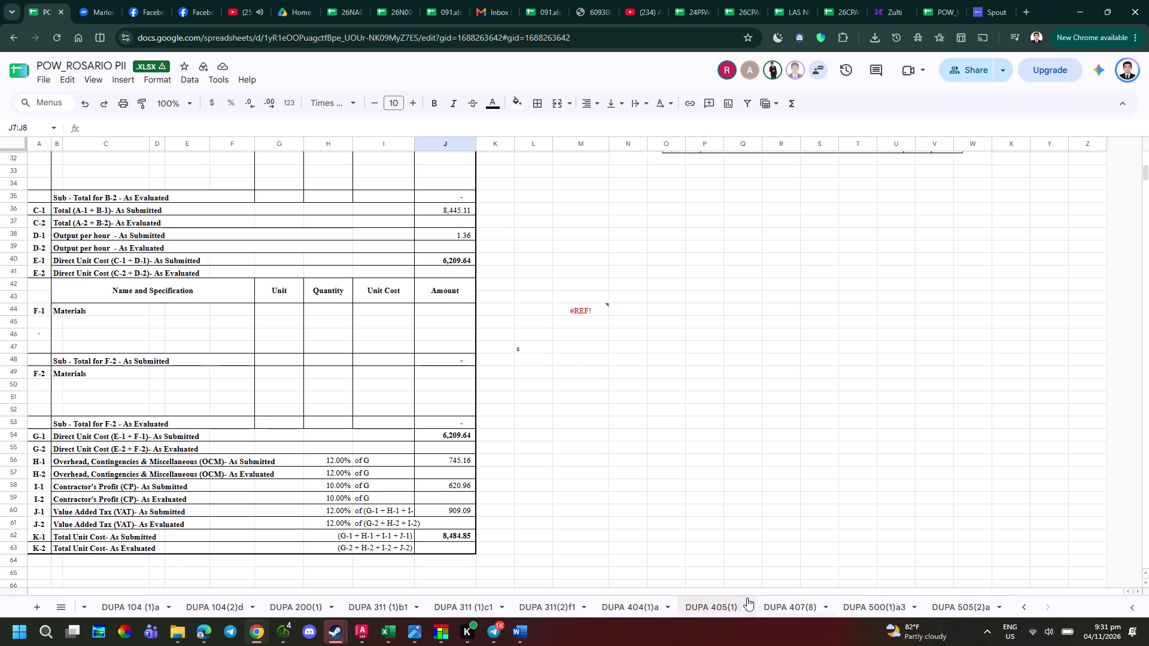
Move the Summary of Quantities image on DUPA 100(1) beside the analysis table and enlarge it until its entries are legible.
{"action": "scroll", "coordinate": [622, 365], "scroll_direction": "up", "scroll_amount": 4}
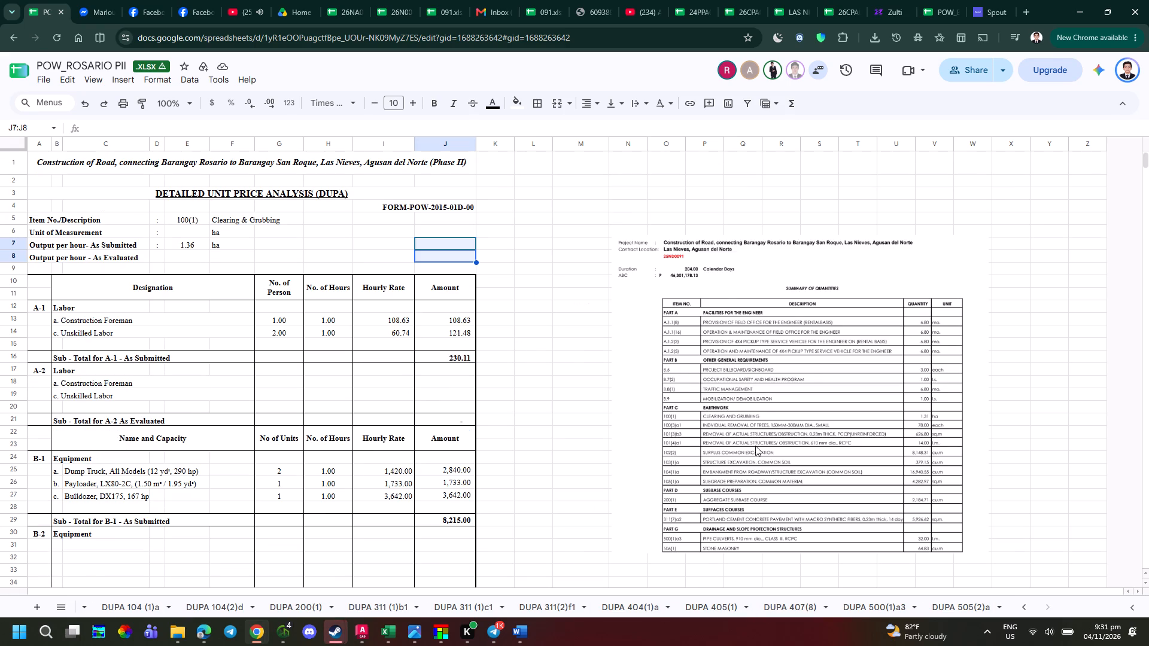
{"action": "left_click_drag", "start_coordinate": [749, 521], "coordinate": [740, 519]}
{"action": "left_click_drag", "start_coordinate": [687, 528], "coordinate": [548, 360]}
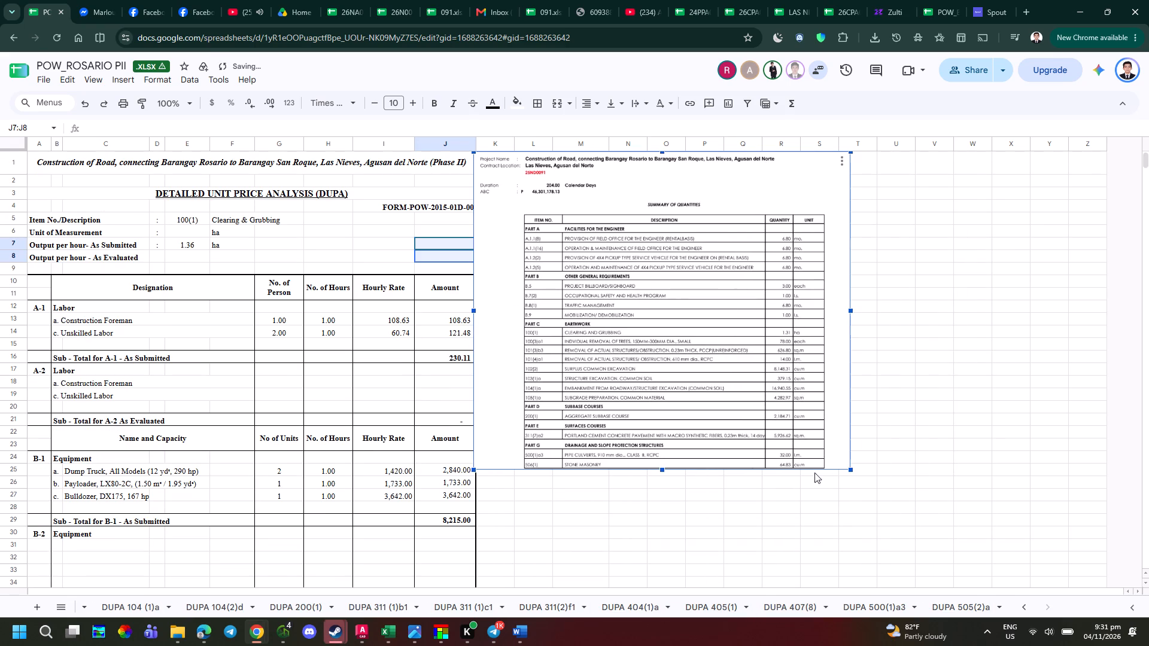
{"action": "left_click_drag", "start_coordinate": [851, 469], "coordinate": [940, 558]}
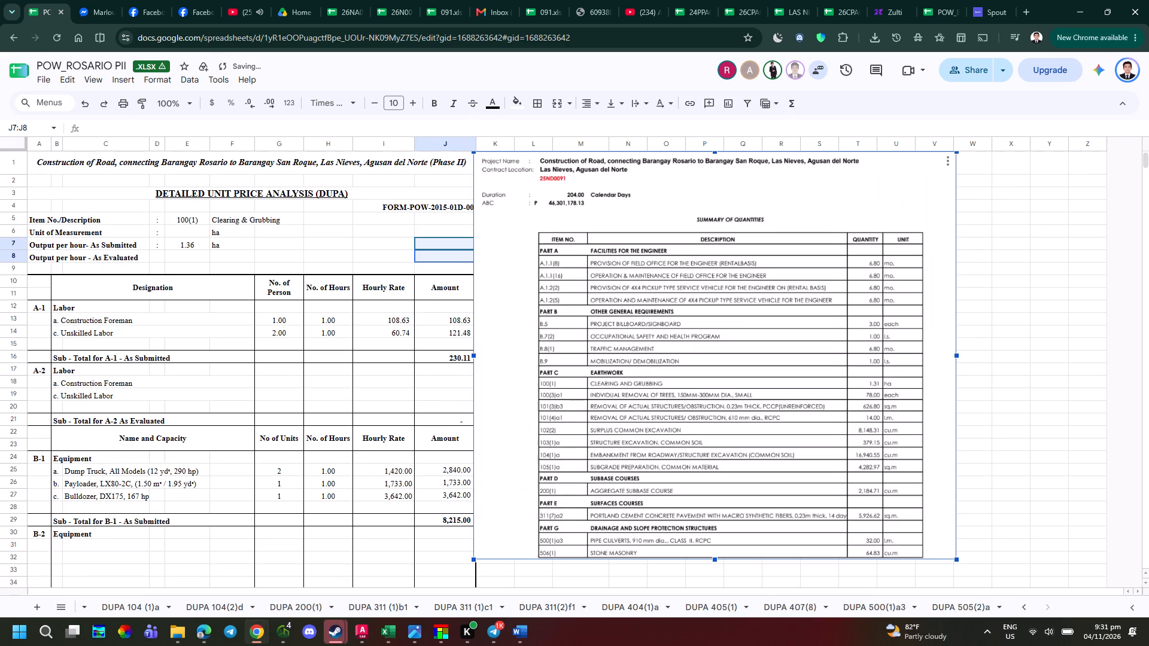
{"action": "left_click_drag", "start_coordinate": [940, 558], "coordinate": [943, 559]}
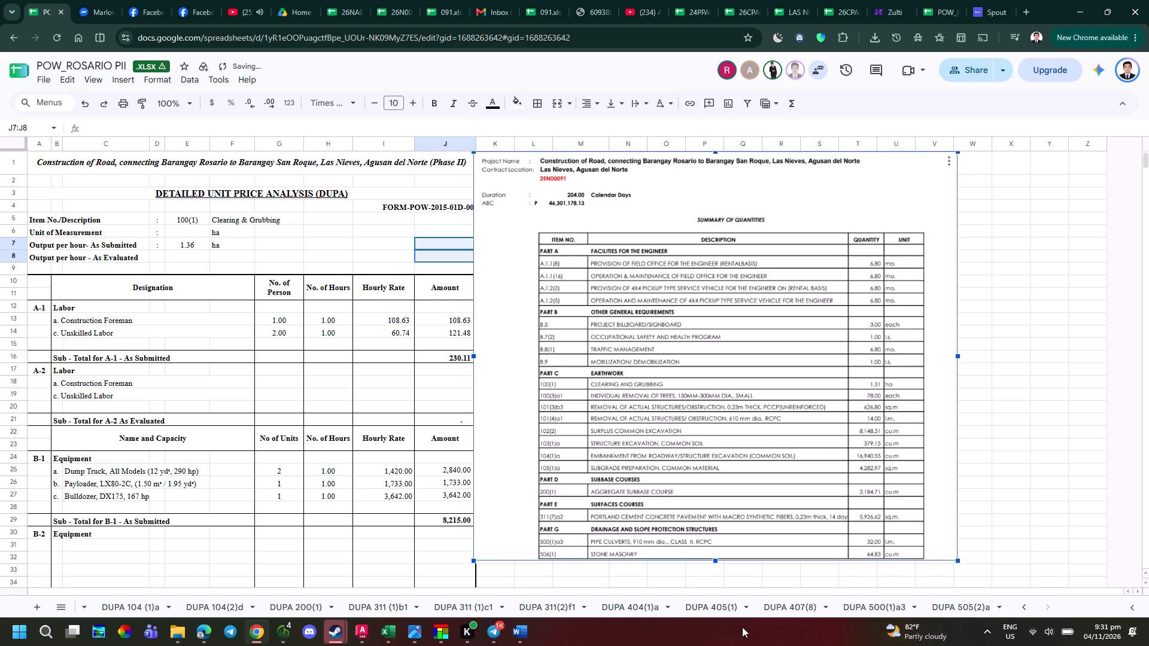
Move the Summary of Quantities image on the DUPA 101(3)b3 sheet up to the top rows, overlapping the Amount column.
{"action": "scroll", "coordinate": [397, 617], "scroll_direction": "up", "scroll_amount": 3}
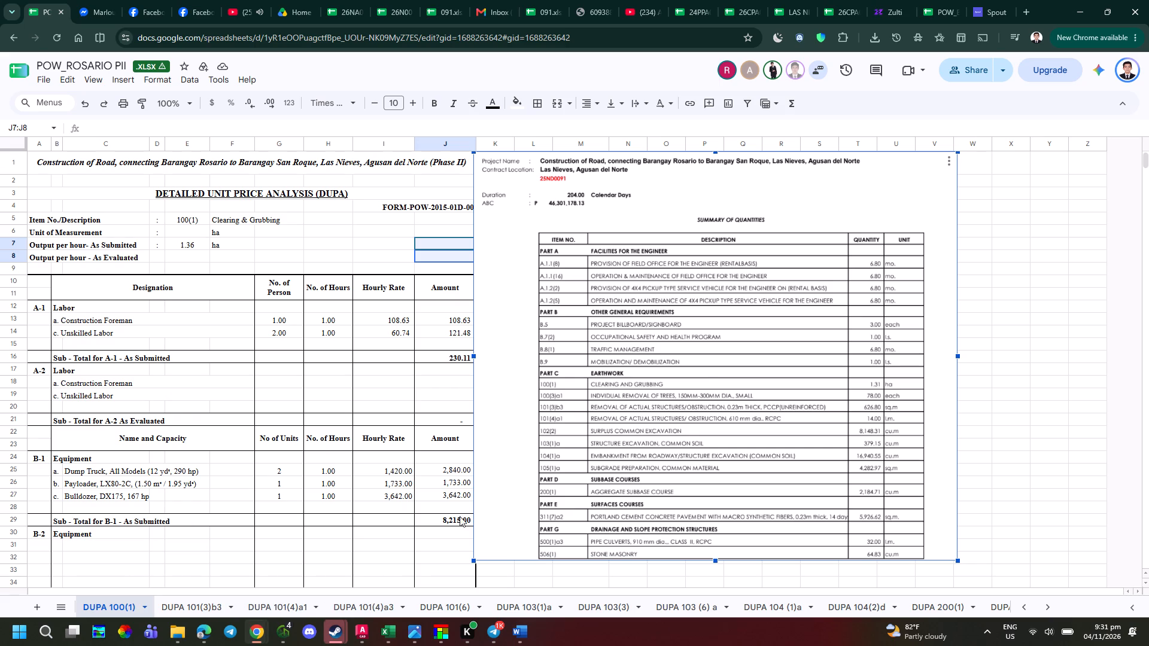
{"action": "left_click", "coordinate": [203, 611]}
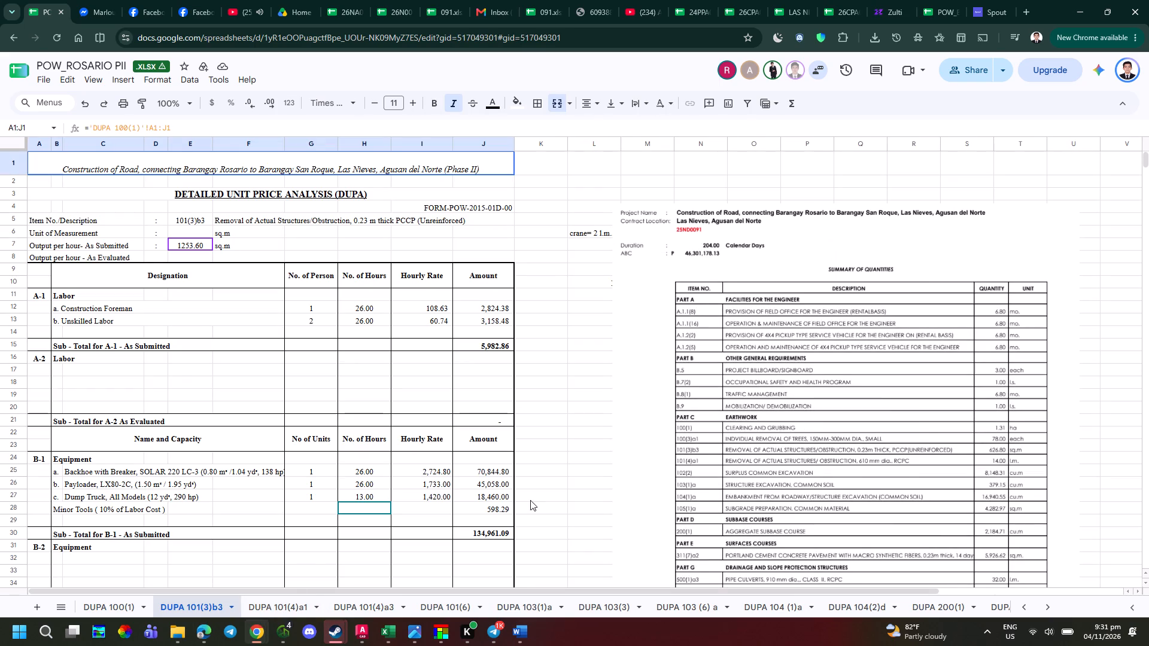
{"action": "left_click", "coordinate": [275, 607]}
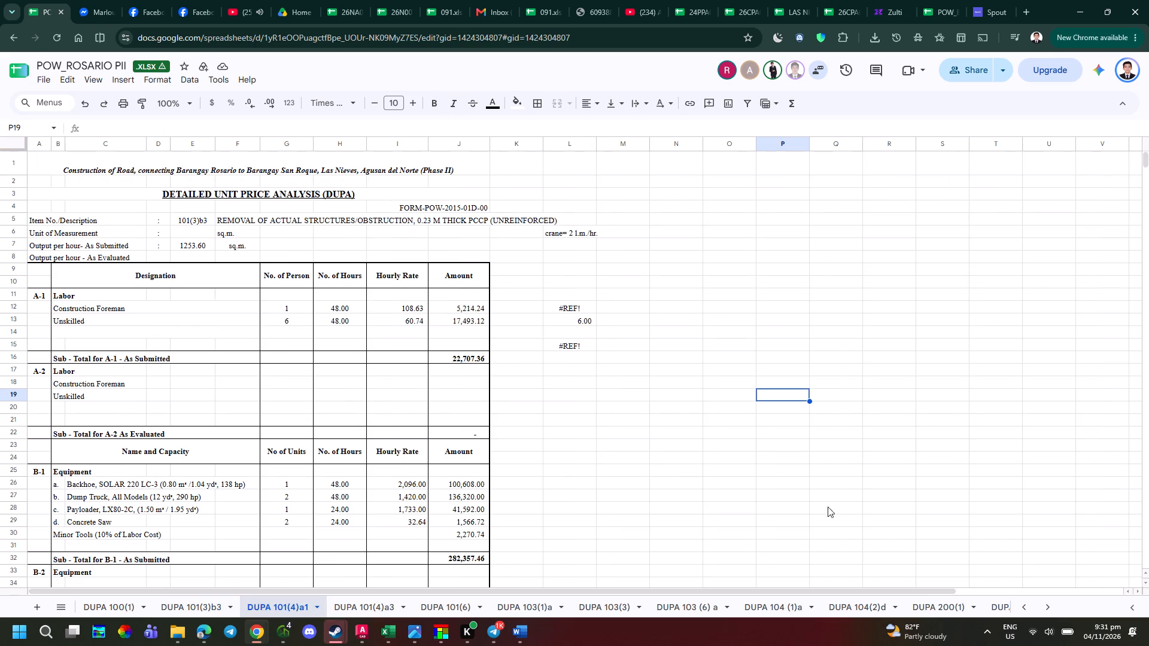
{"action": "left_click", "coordinate": [189, 602]}
{"action": "left_click", "coordinate": [814, 477]}
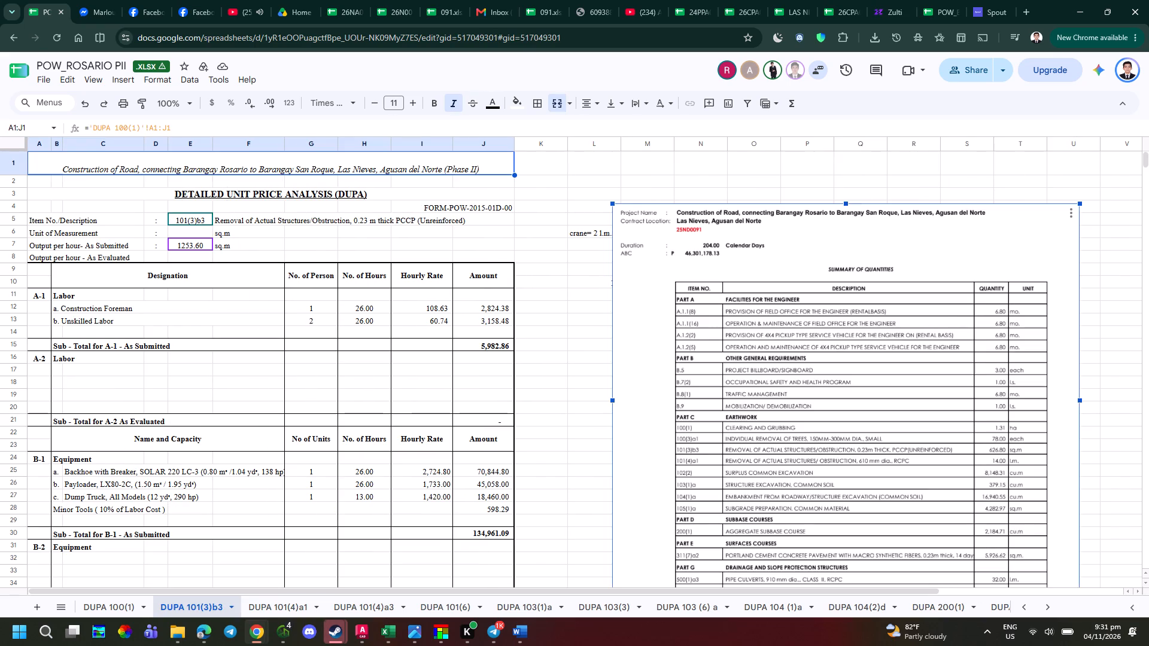
{"action": "left_click_drag", "start_coordinate": [780, 462], "coordinate": [645, 367]}
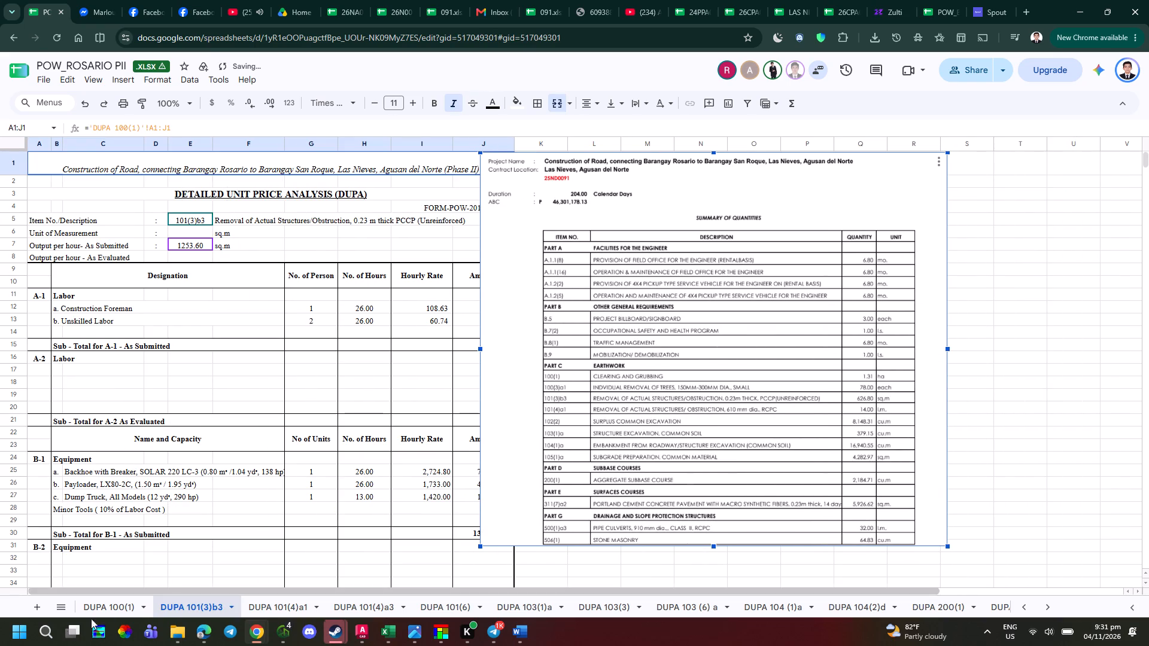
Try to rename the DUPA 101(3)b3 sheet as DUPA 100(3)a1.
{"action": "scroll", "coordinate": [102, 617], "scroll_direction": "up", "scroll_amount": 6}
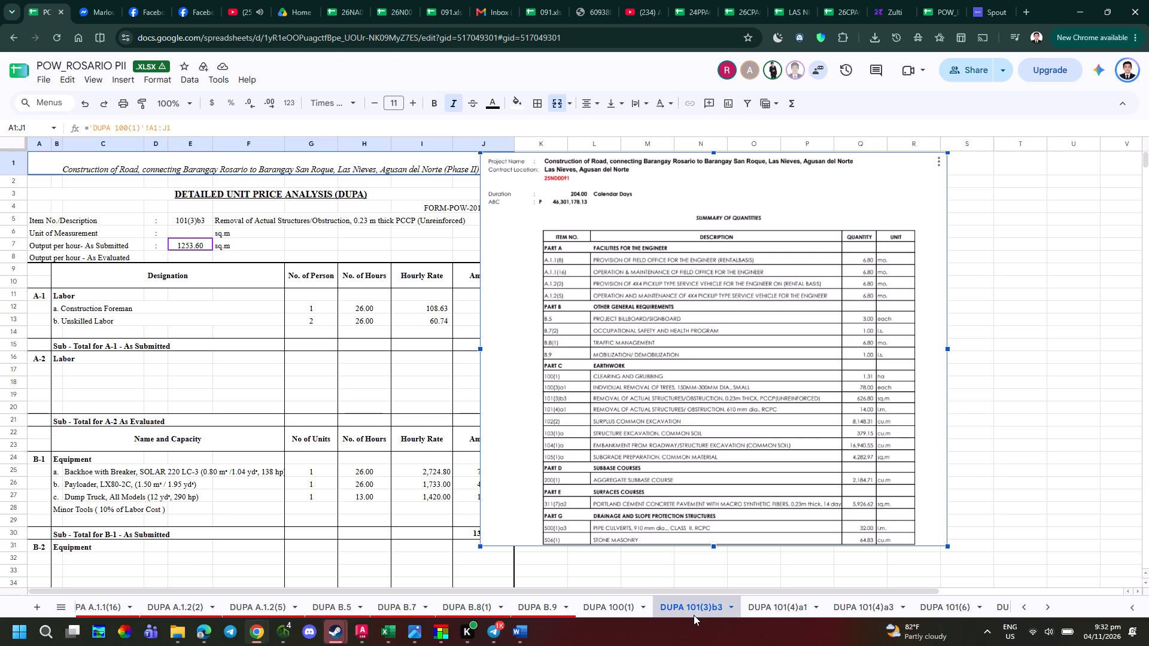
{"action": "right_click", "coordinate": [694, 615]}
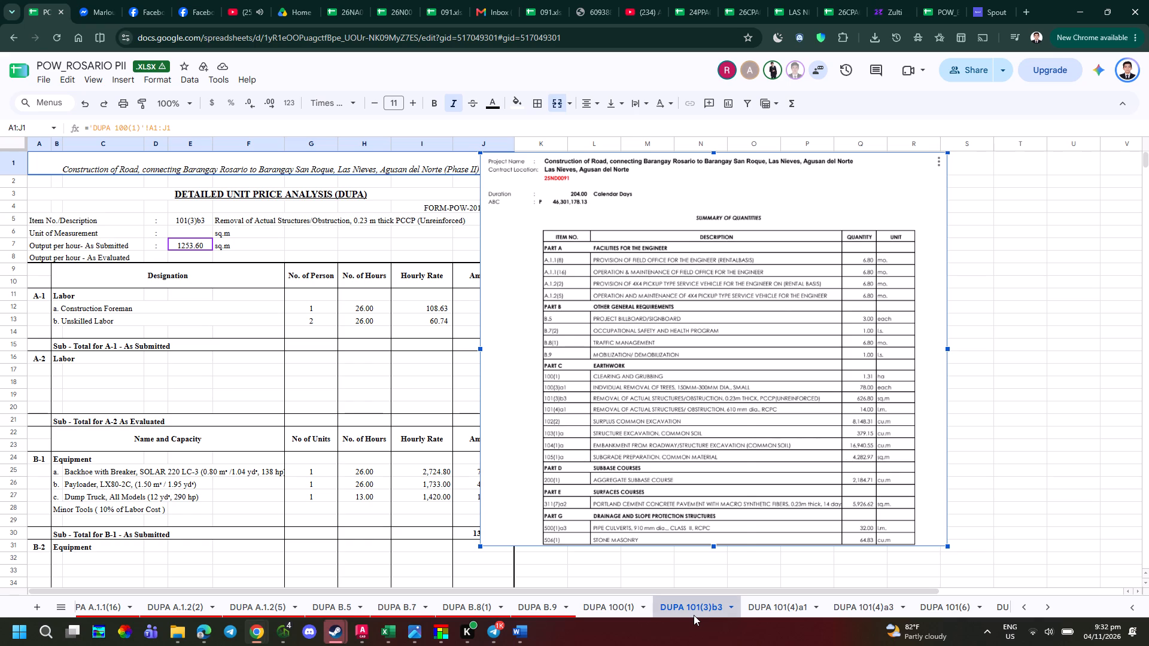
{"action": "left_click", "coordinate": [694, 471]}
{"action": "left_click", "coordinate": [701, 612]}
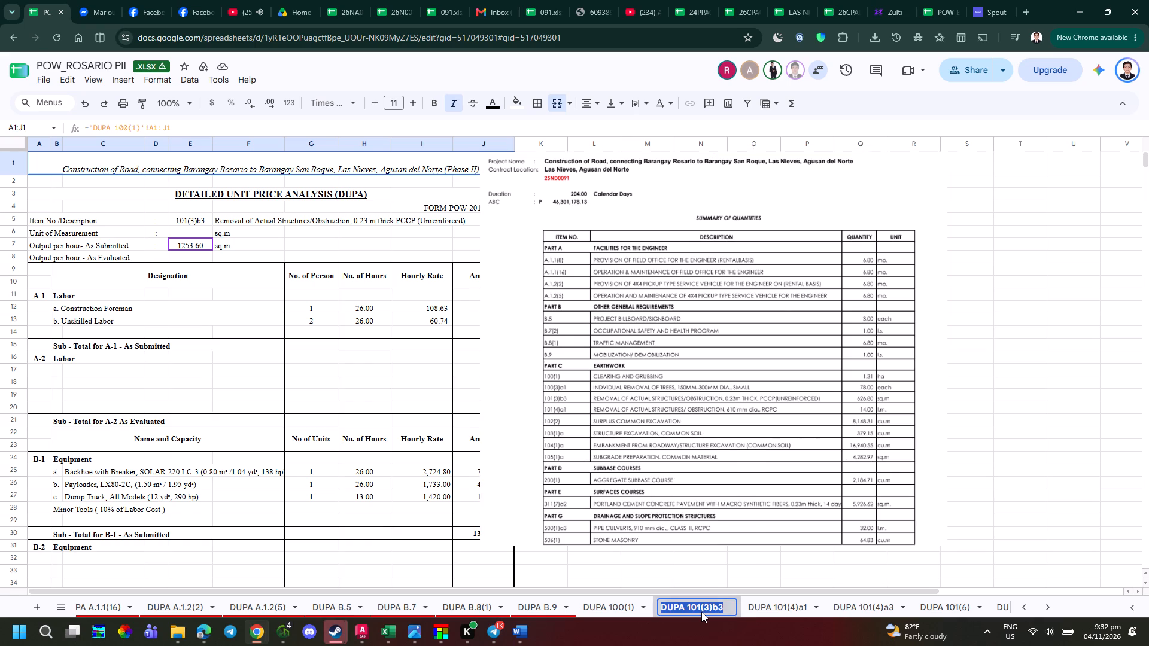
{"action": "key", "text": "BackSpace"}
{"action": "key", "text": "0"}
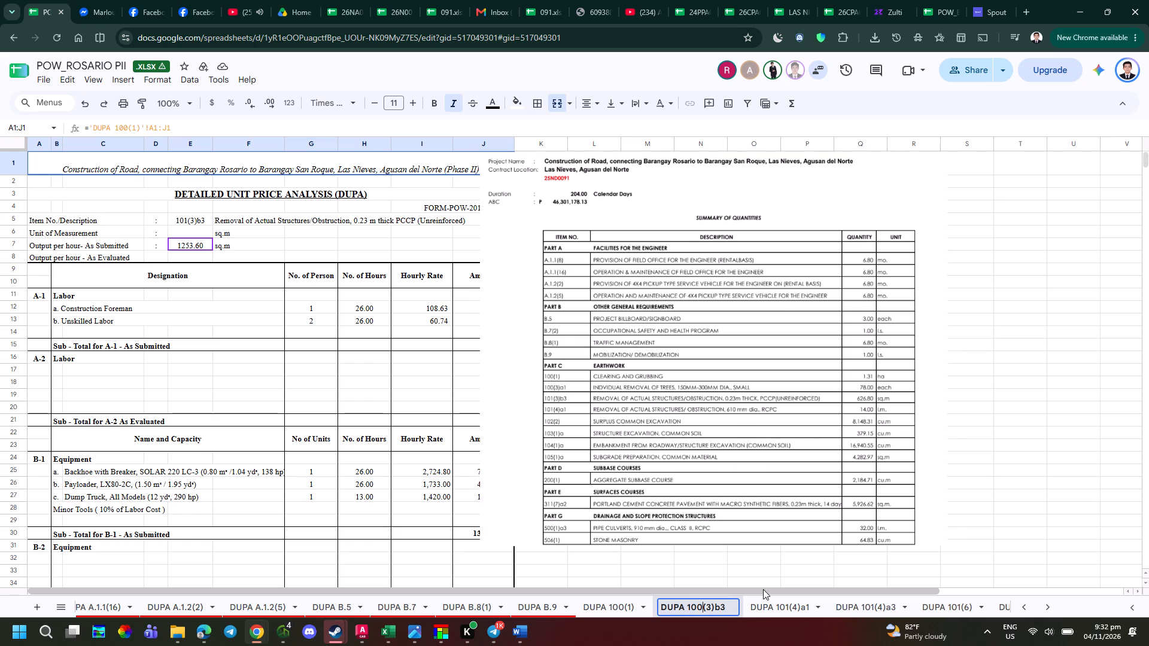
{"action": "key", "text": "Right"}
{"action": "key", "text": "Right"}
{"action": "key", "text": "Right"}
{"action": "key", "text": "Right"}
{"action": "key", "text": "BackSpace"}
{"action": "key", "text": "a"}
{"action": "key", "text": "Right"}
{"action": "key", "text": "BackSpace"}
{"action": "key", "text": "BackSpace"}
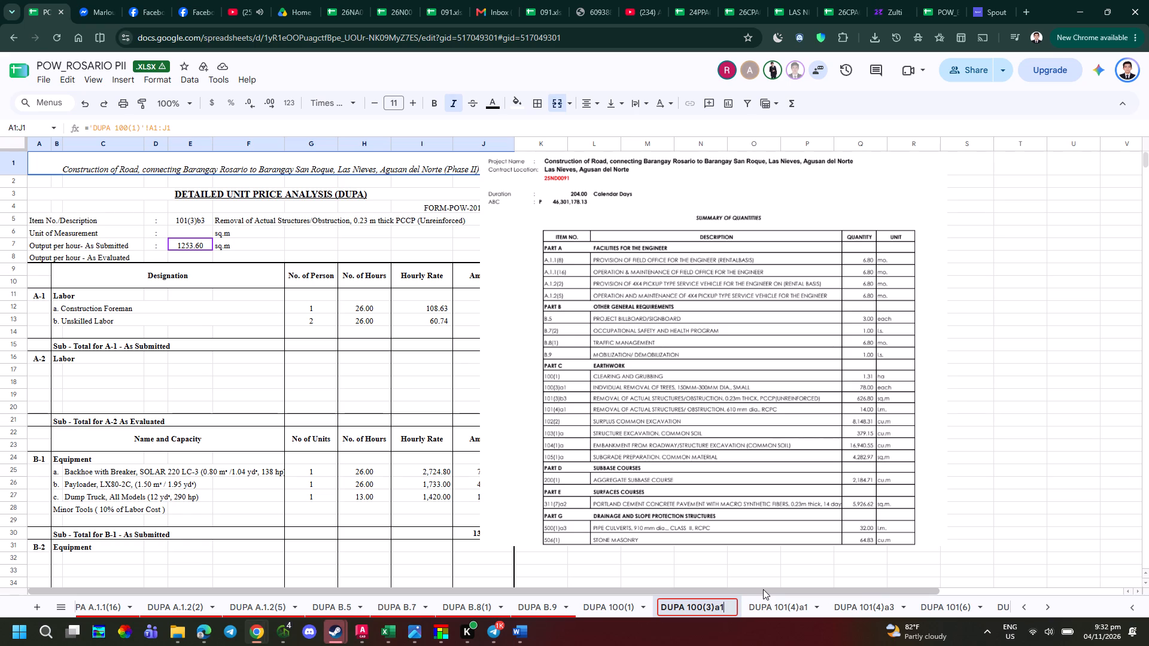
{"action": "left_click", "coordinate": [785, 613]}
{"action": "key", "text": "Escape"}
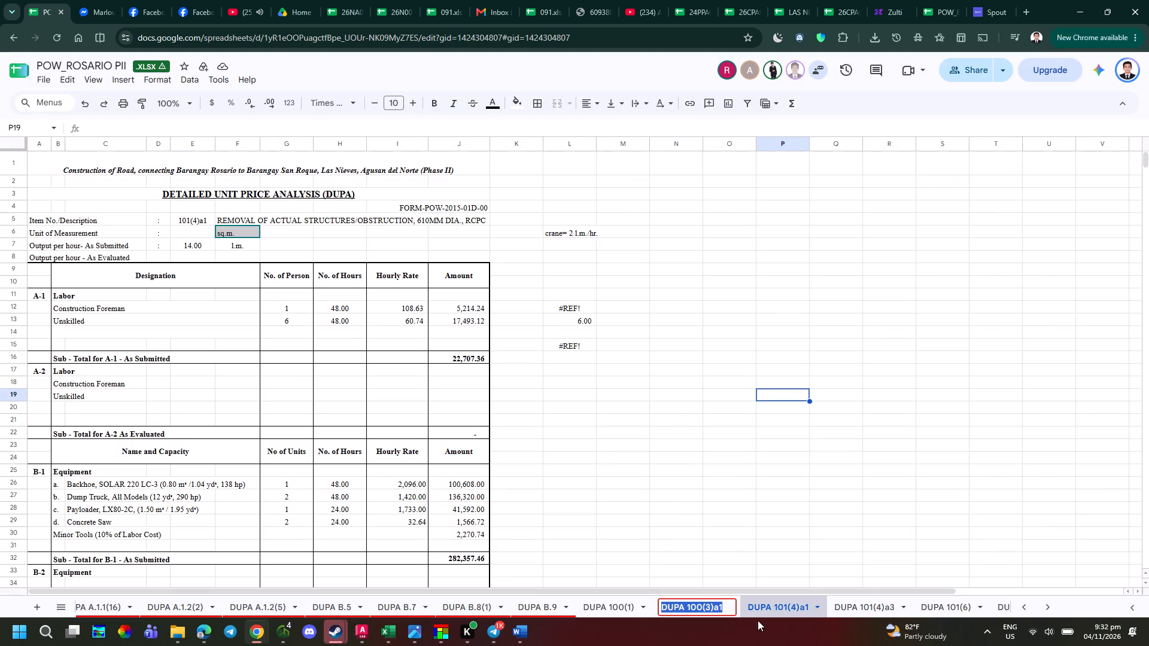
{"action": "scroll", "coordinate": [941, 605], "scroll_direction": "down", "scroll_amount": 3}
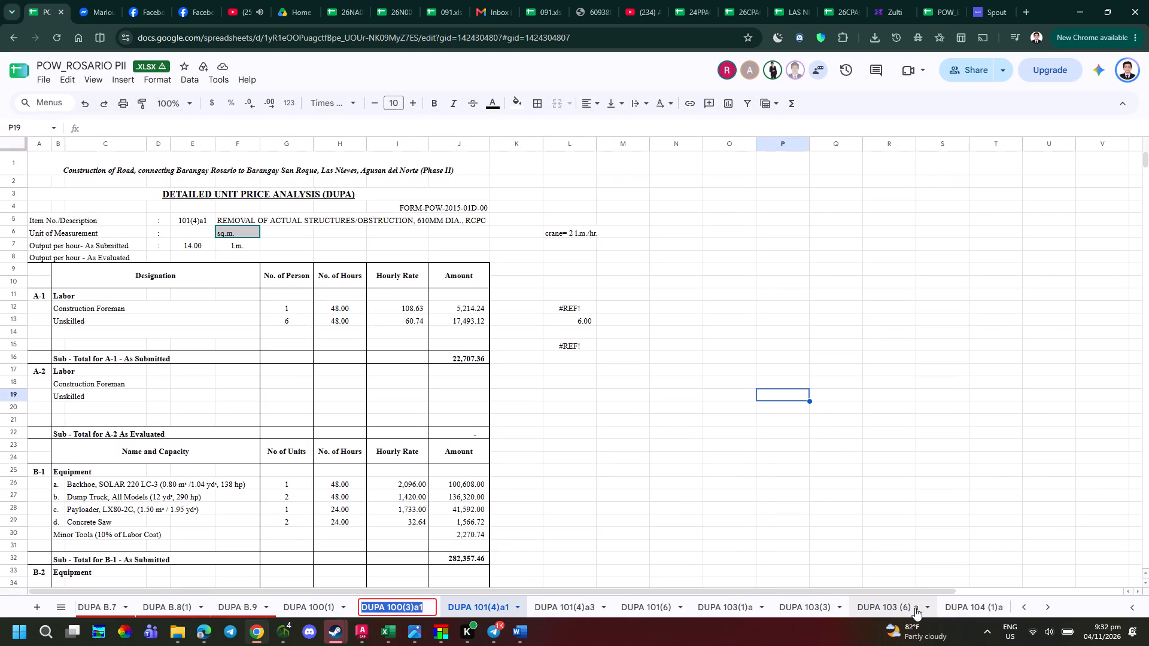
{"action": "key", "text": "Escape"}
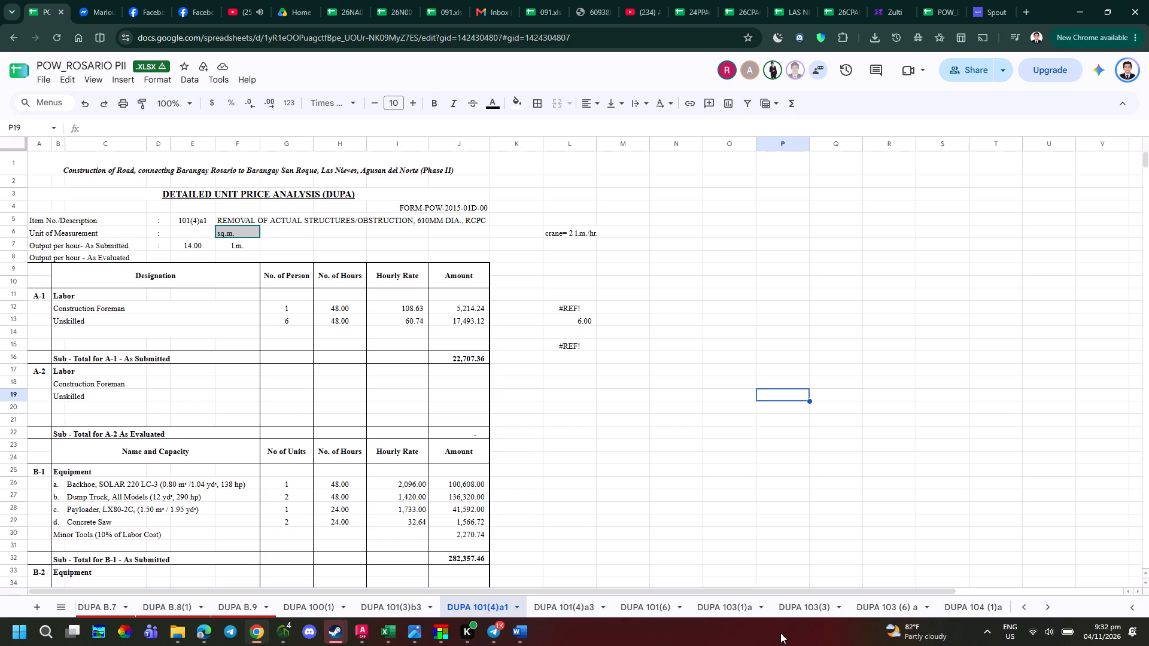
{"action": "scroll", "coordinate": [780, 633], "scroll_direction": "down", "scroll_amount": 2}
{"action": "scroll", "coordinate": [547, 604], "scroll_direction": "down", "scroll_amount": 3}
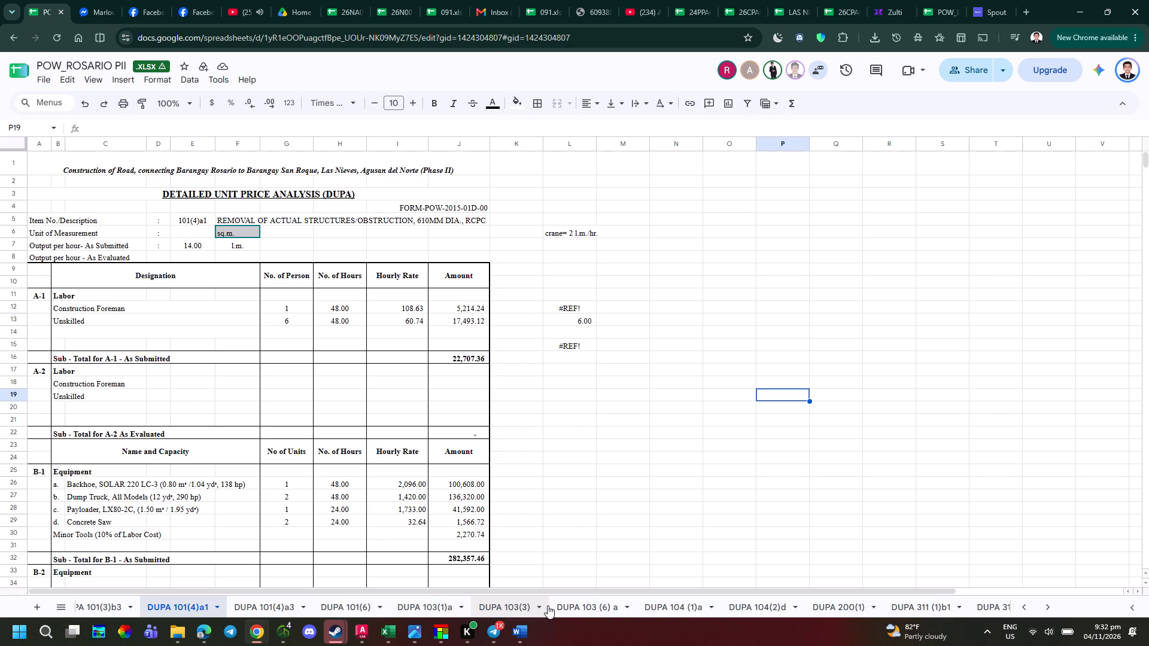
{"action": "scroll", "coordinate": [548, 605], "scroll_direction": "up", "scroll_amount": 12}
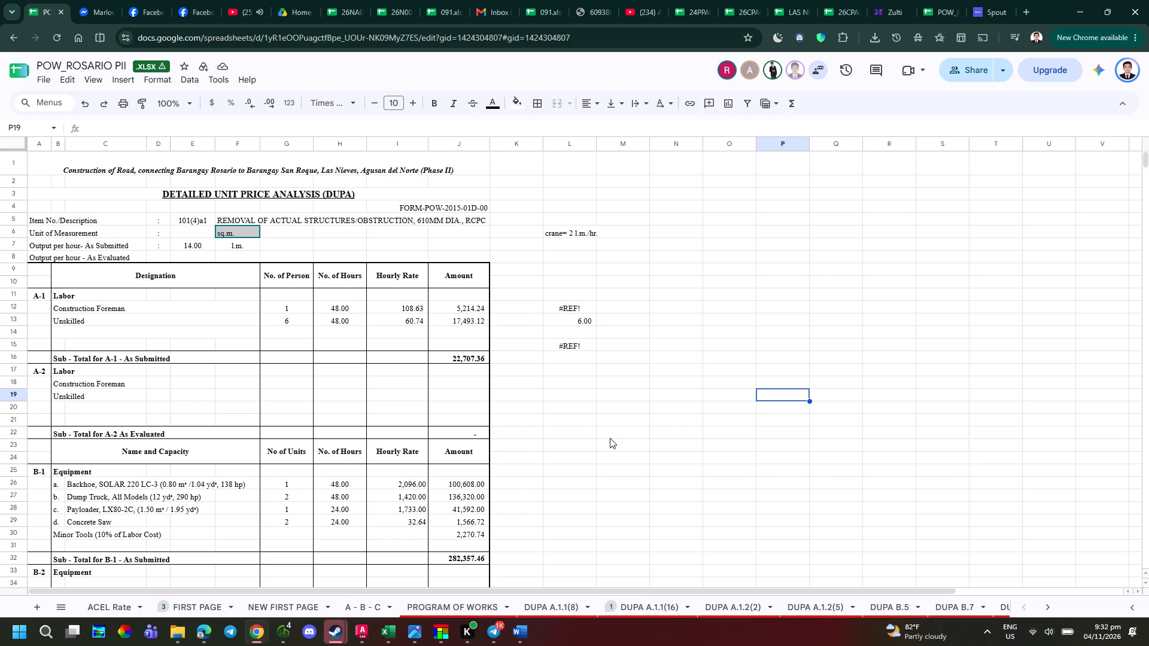
Switch to the open YouTube anime video.
{"action": "left_click", "coordinate": [249, 0]}
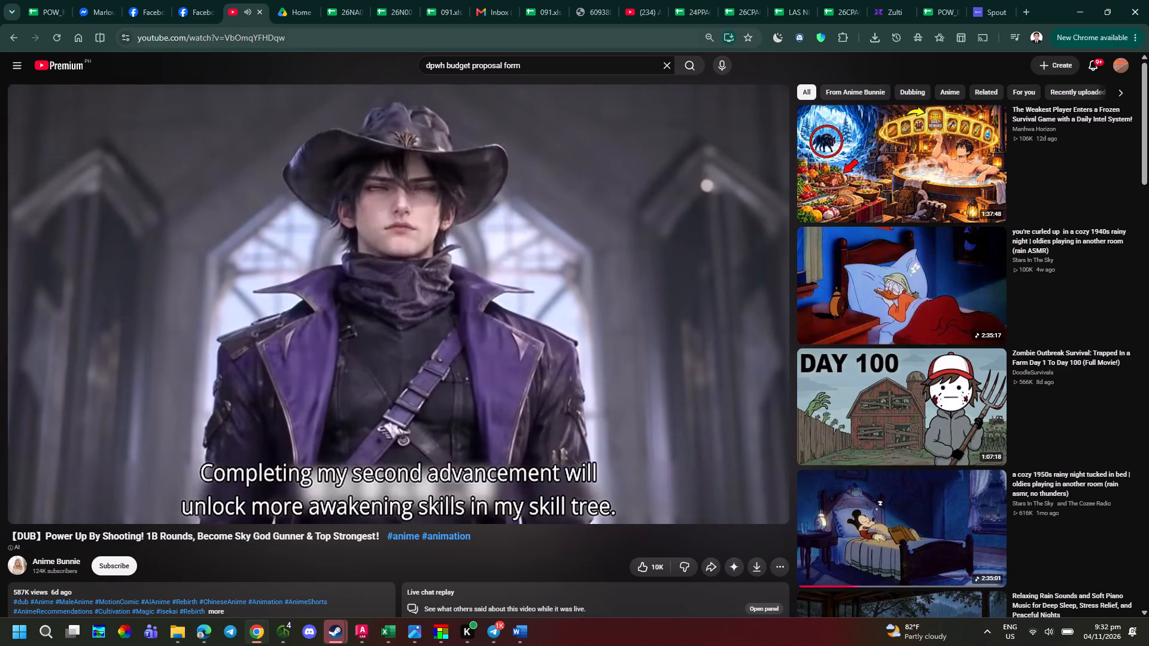
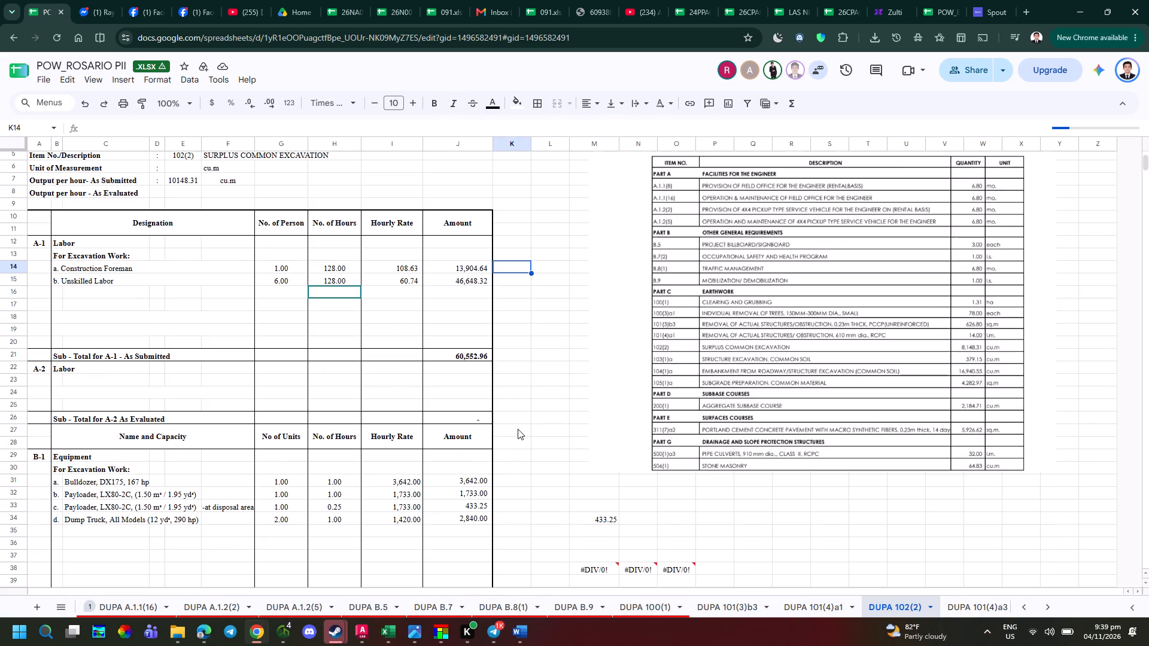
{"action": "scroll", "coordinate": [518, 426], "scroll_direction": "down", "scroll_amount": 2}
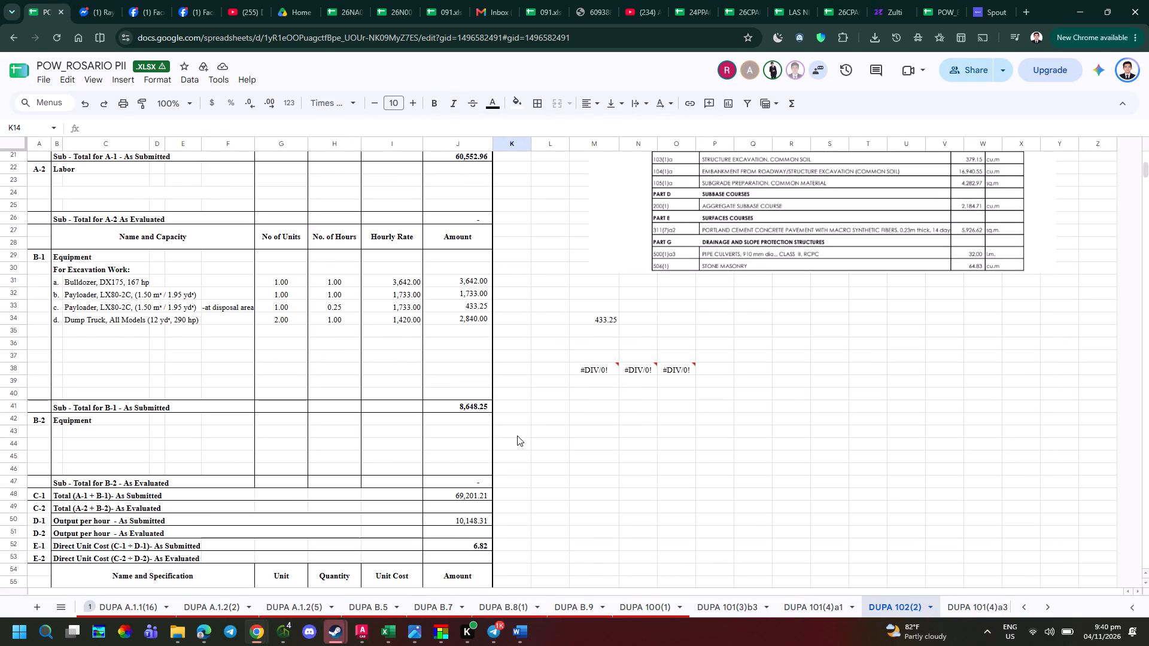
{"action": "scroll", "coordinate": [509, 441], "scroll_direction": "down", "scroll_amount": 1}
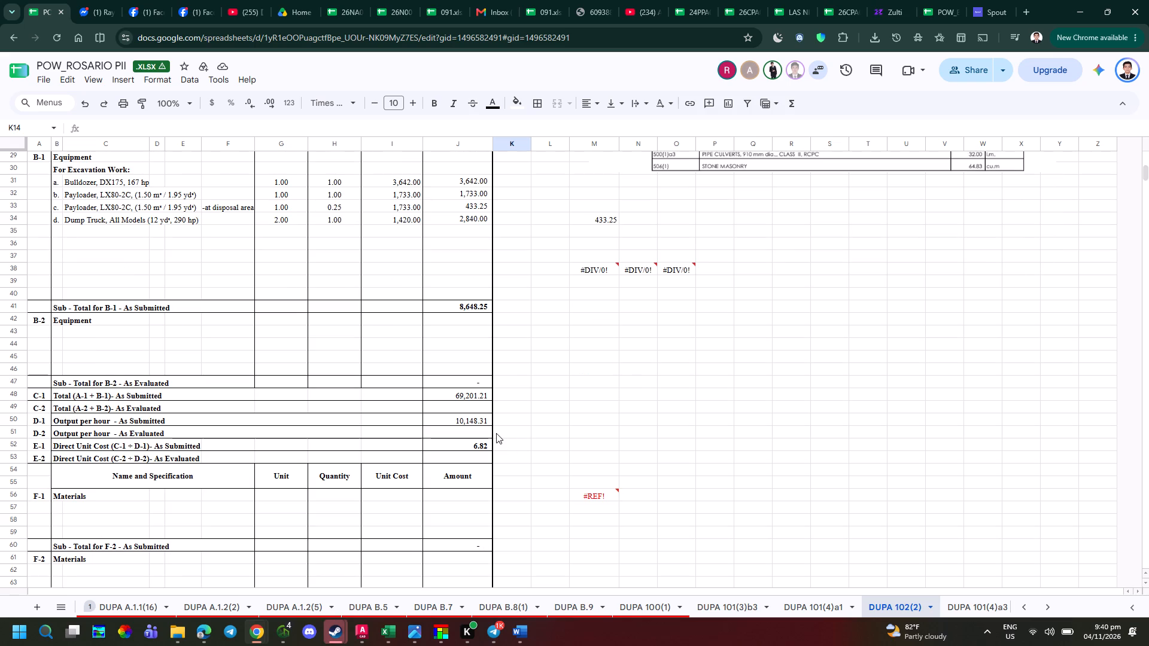
Examine the equipment hourly-rate formulas and the unit cost breakdown with its OCM, profit and VAT rows on DUPA 102(2).
{"action": "scroll", "coordinate": [496, 433], "scroll_direction": "up", "scroll_amount": 2}
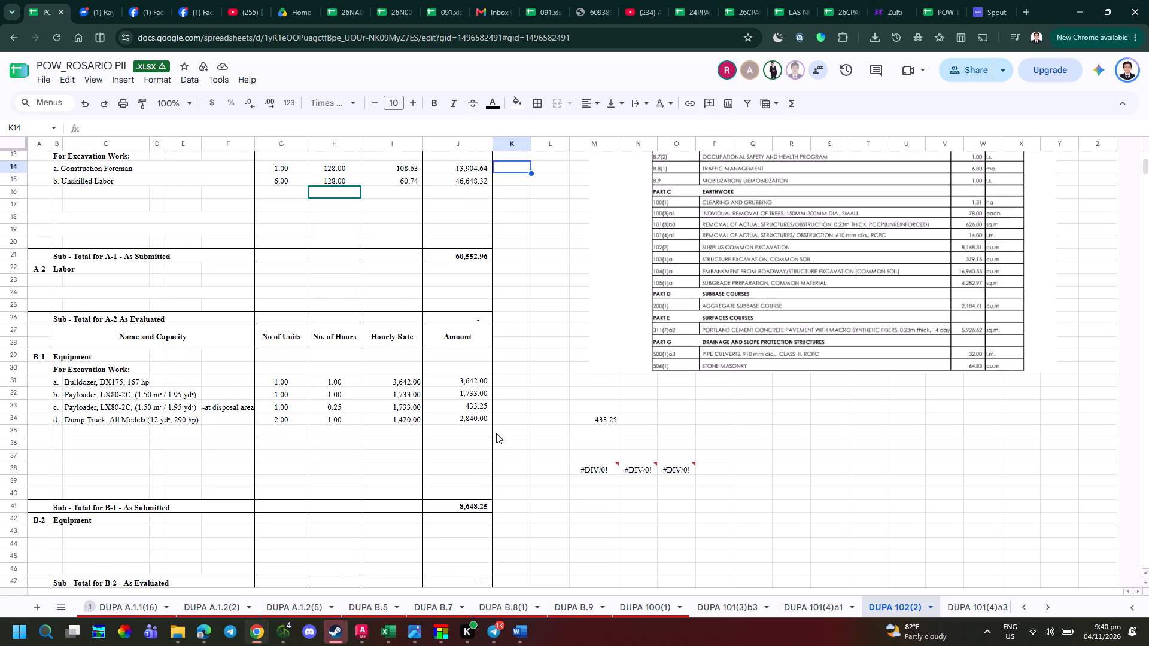
{"action": "left_click", "coordinate": [400, 387]}
{"action": "left_click", "coordinate": [400, 420]}
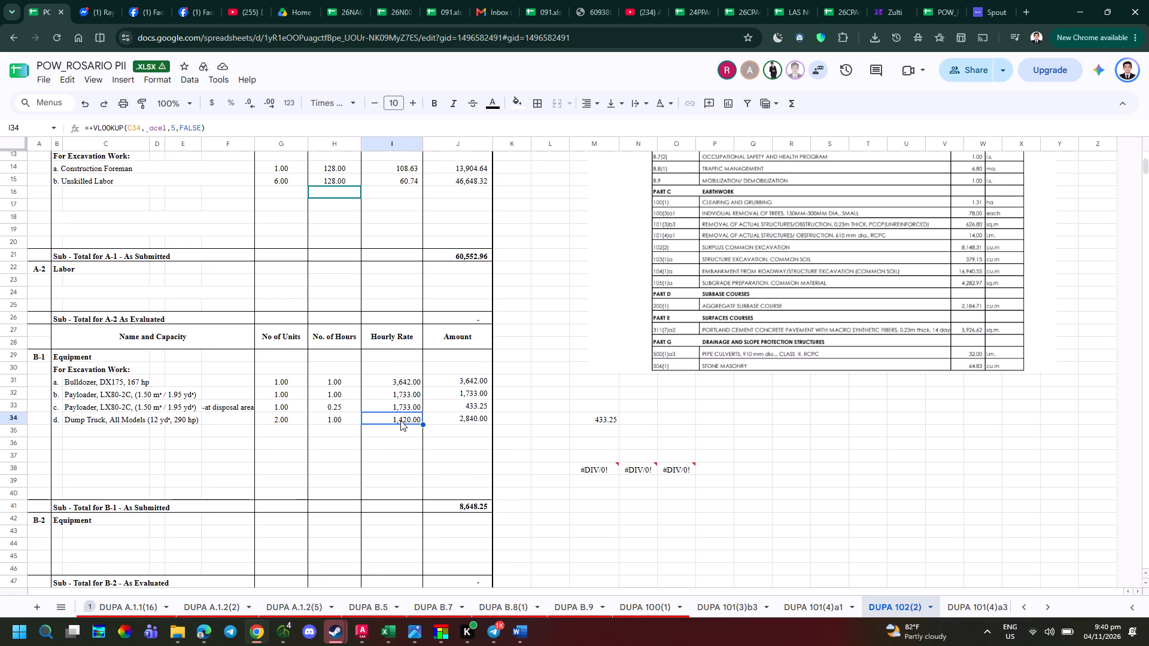
{"action": "double_click", "coordinate": [400, 420]}
{"action": "key", "text": "Escape"}
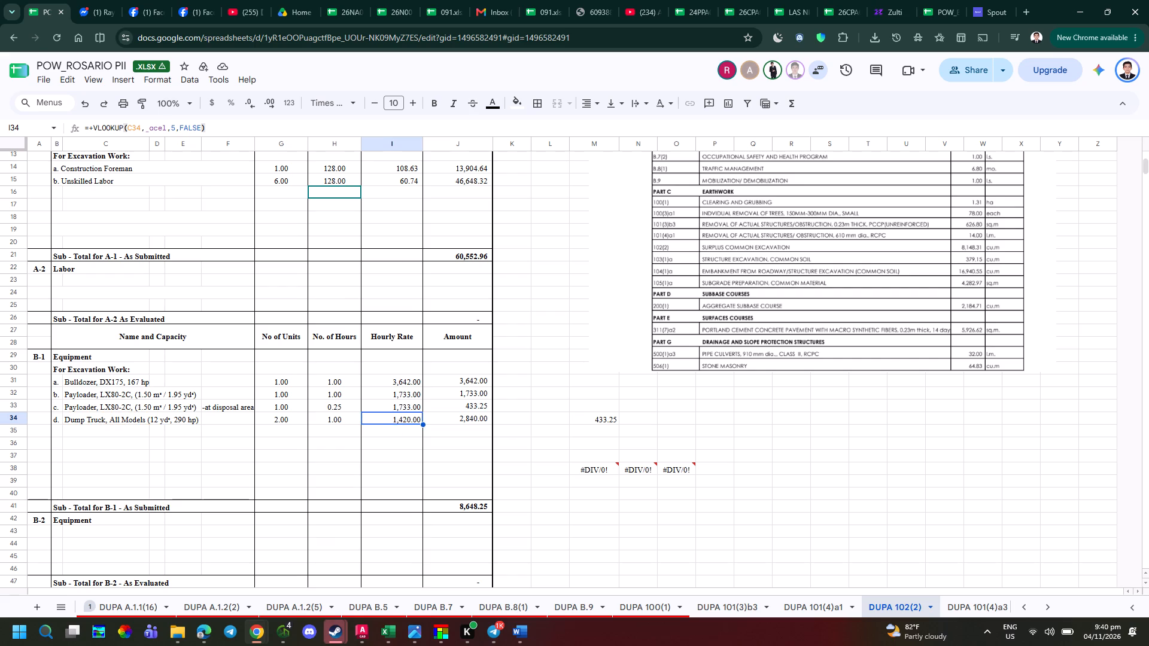
{"action": "double_click", "coordinate": [391, 403]}
{"action": "key", "text": "Escape"}
{"action": "scroll", "coordinate": [315, 455], "scroll_direction": "down", "scroll_amount": 2}
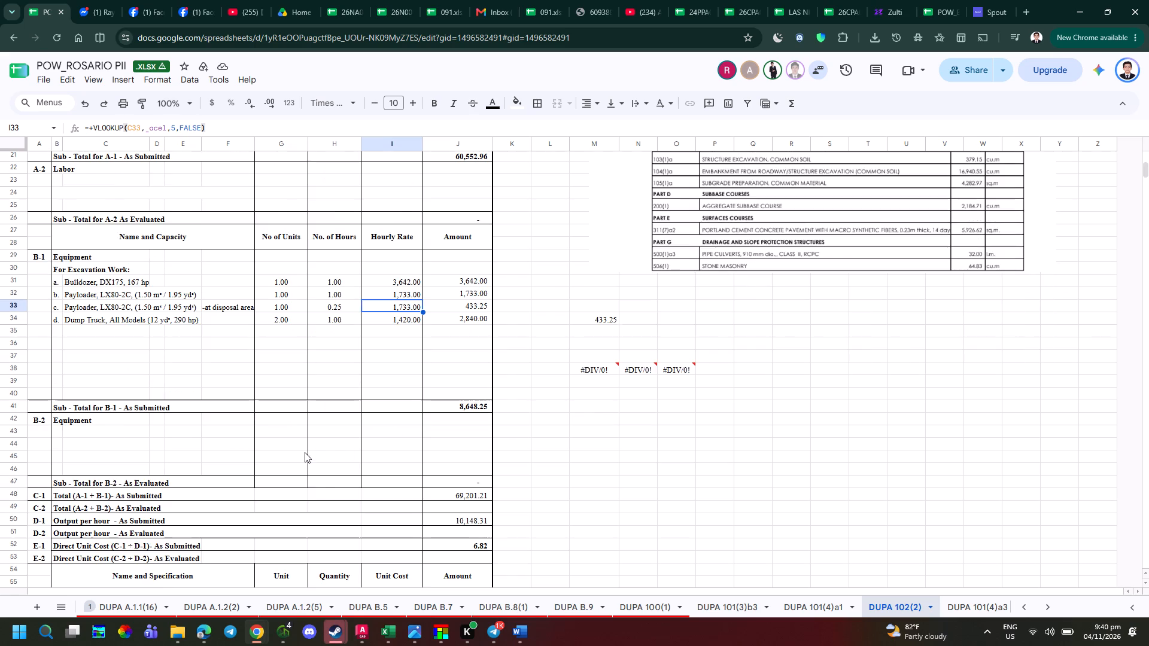
{"action": "scroll", "coordinate": [305, 452], "scroll_direction": "down", "scroll_amount": 2}
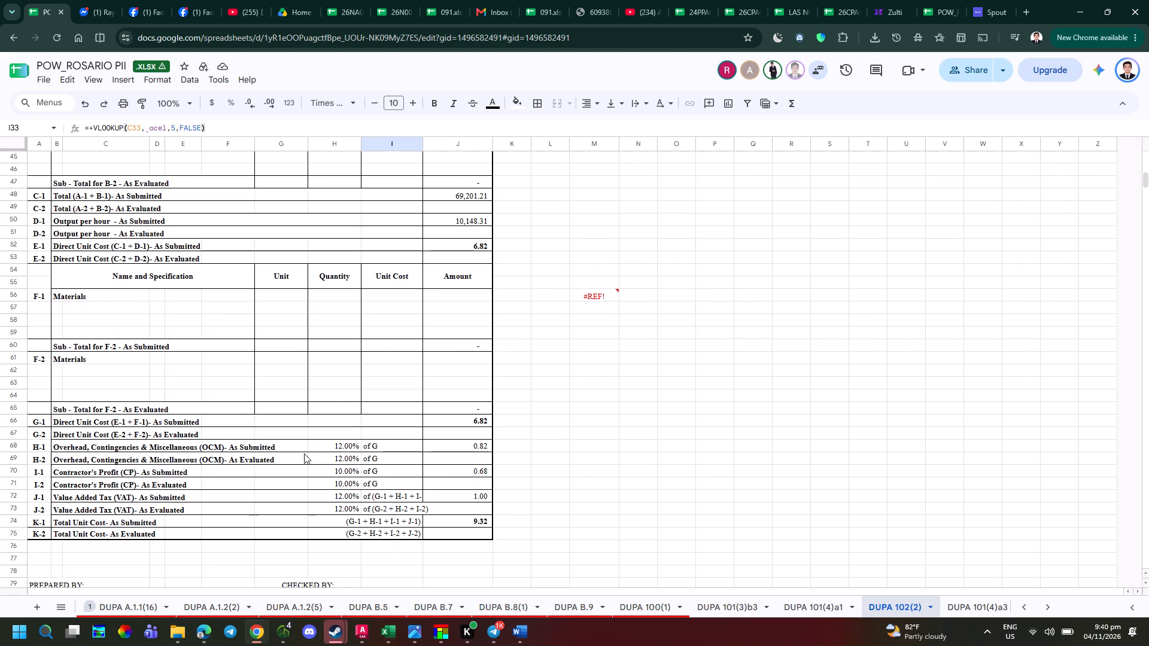
{"action": "scroll", "coordinate": [304, 453], "scroll_direction": "down", "scroll_amount": 1}
Look through the workbook's sheet tabs, from PROGRAM OF WORKS to the later DUPA sheets and back toward DUPA 101(4)a3.
{"action": "scroll", "coordinate": [497, 607], "scroll_direction": "up", "scroll_amount": 4}
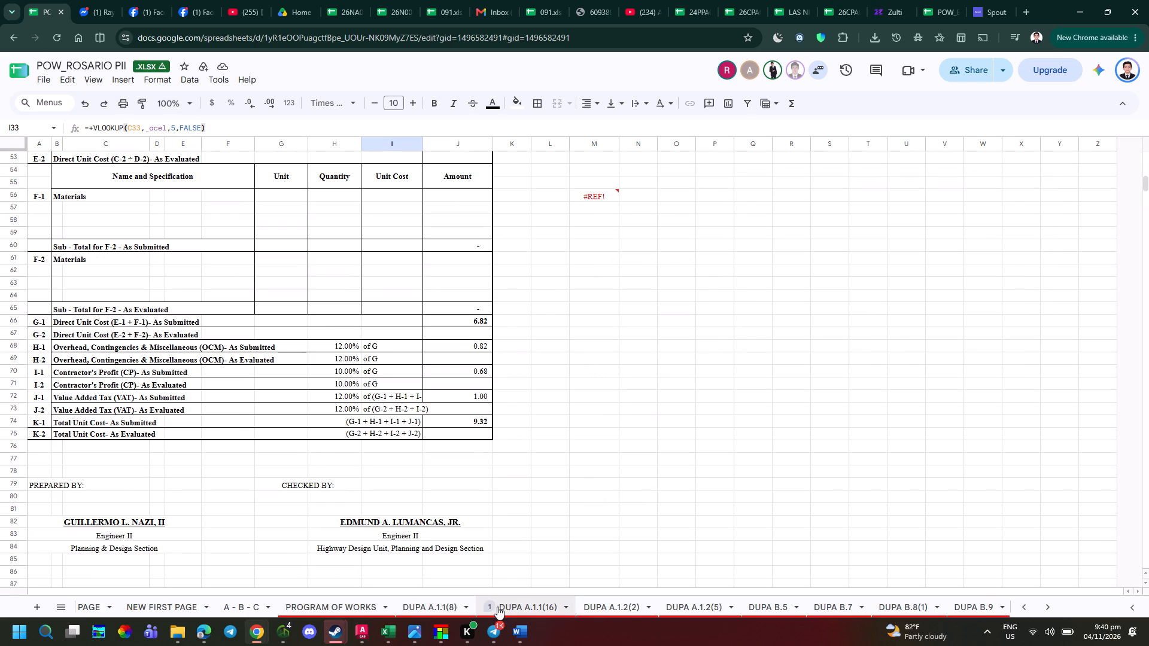
{"action": "scroll", "coordinate": [494, 603], "scroll_direction": "up", "scroll_amount": 2}
{"action": "scroll", "coordinate": [494, 605], "scroll_direction": "down", "scroll_amount": 15}
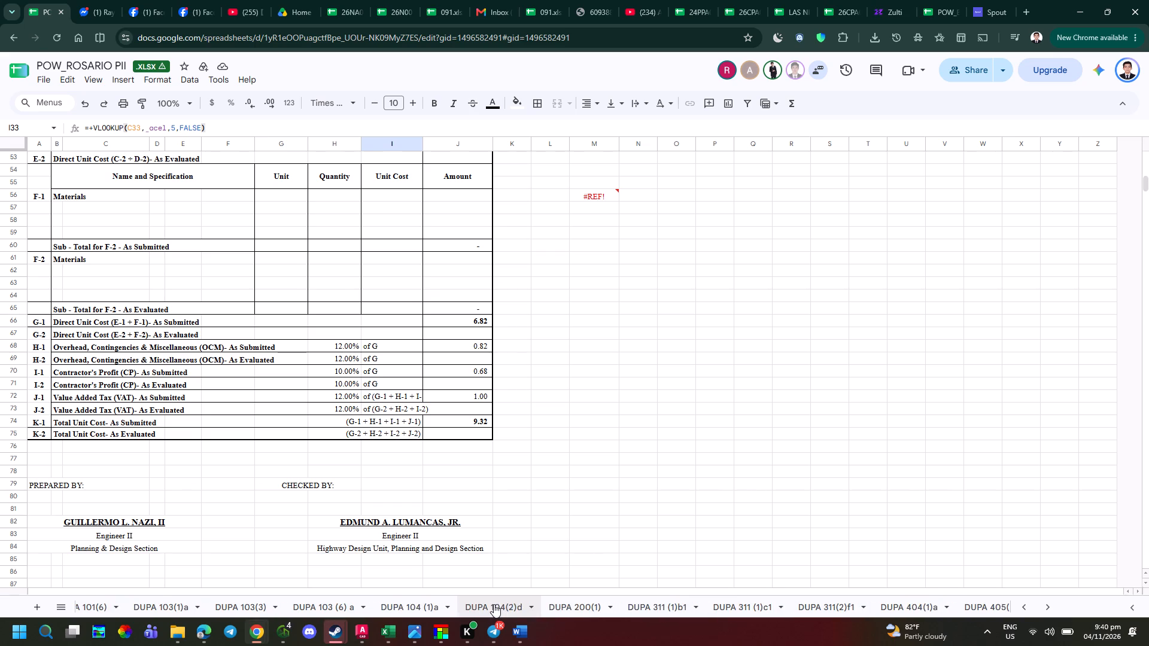
{"action": "scroll", "coordinate": [493, 604], "scroll_direction": "down", "scroll_amount": 3}
{"action": "scroll", "coordinate": [493, 603], "scroll_direction": "up", "scroll_amount": 14}
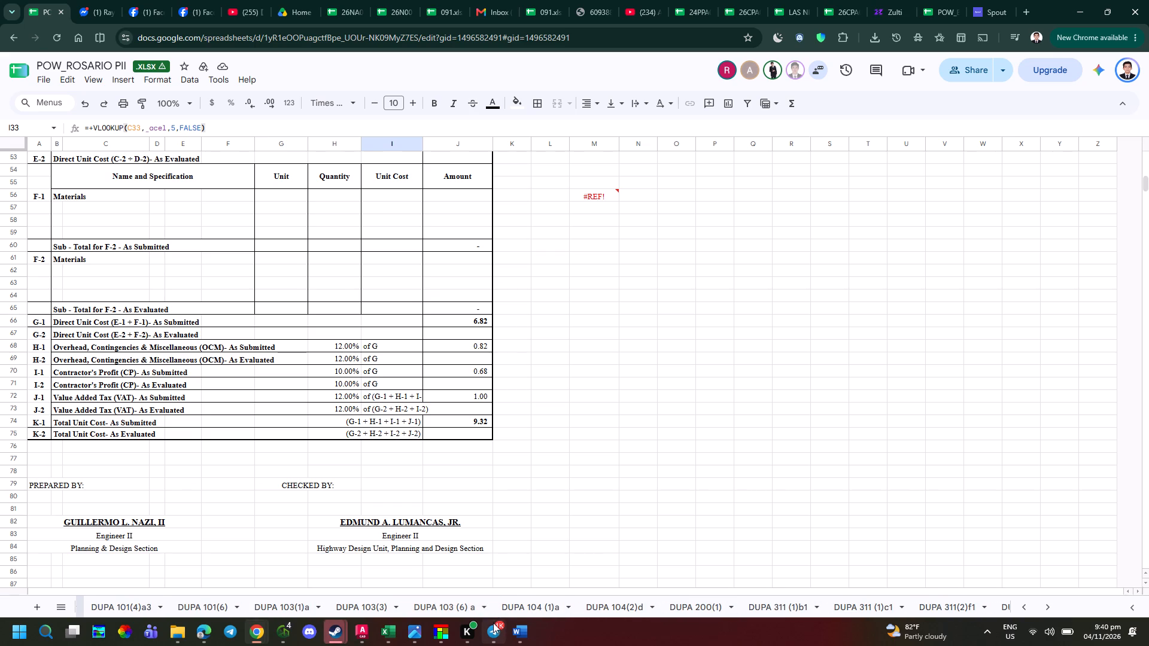
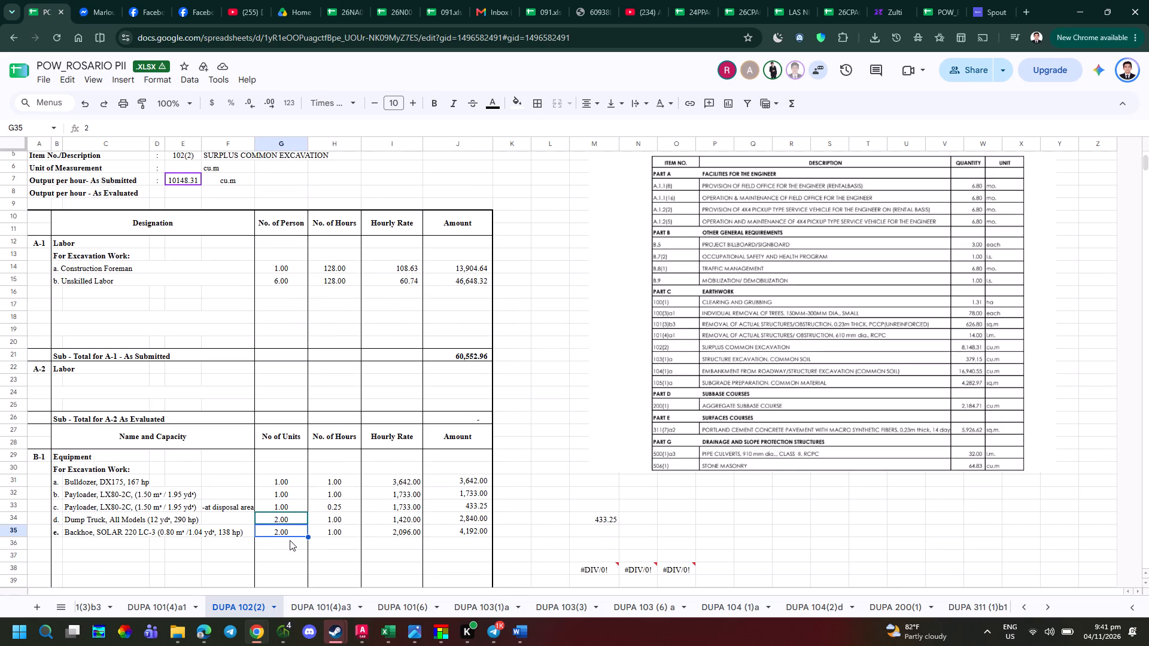
{"action": "left_click", "coordinate": [332, 542]}
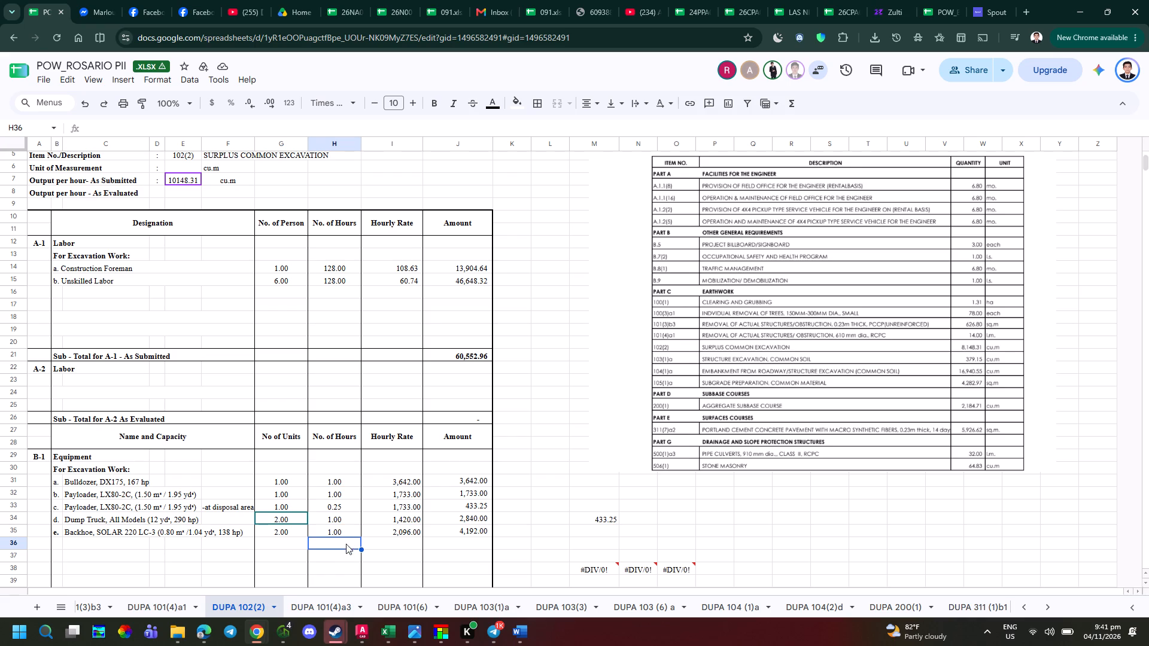
{"action": "left_click", "coordinate": [174, 529]}
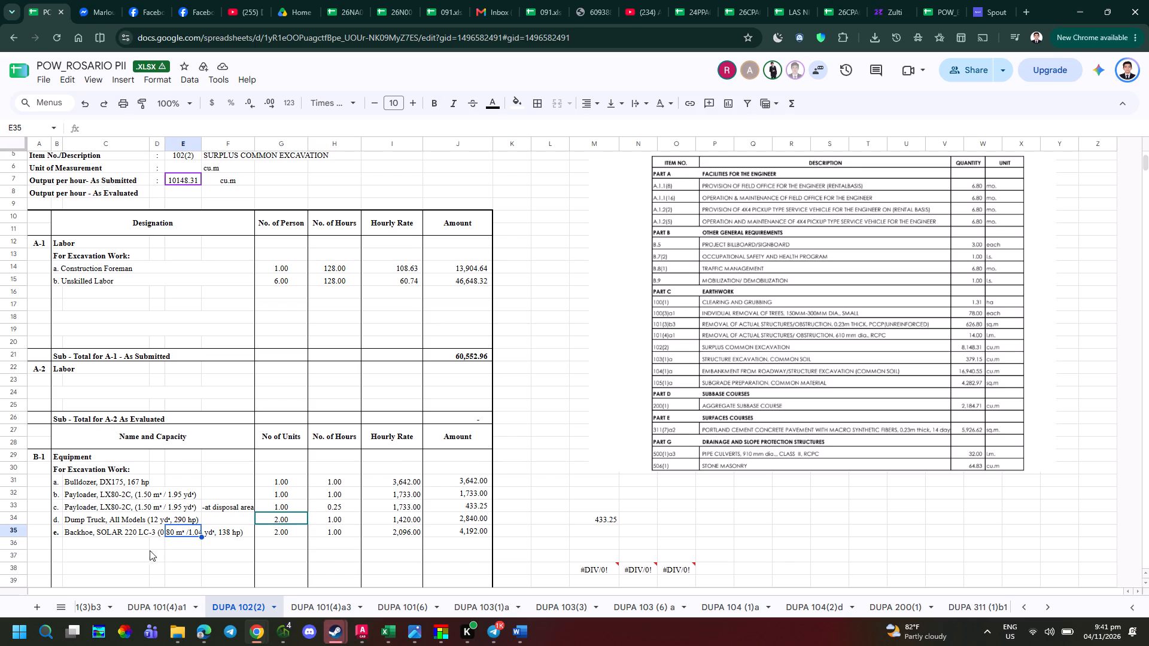
{"action": "left_click", "coordinate": [120, 537]}
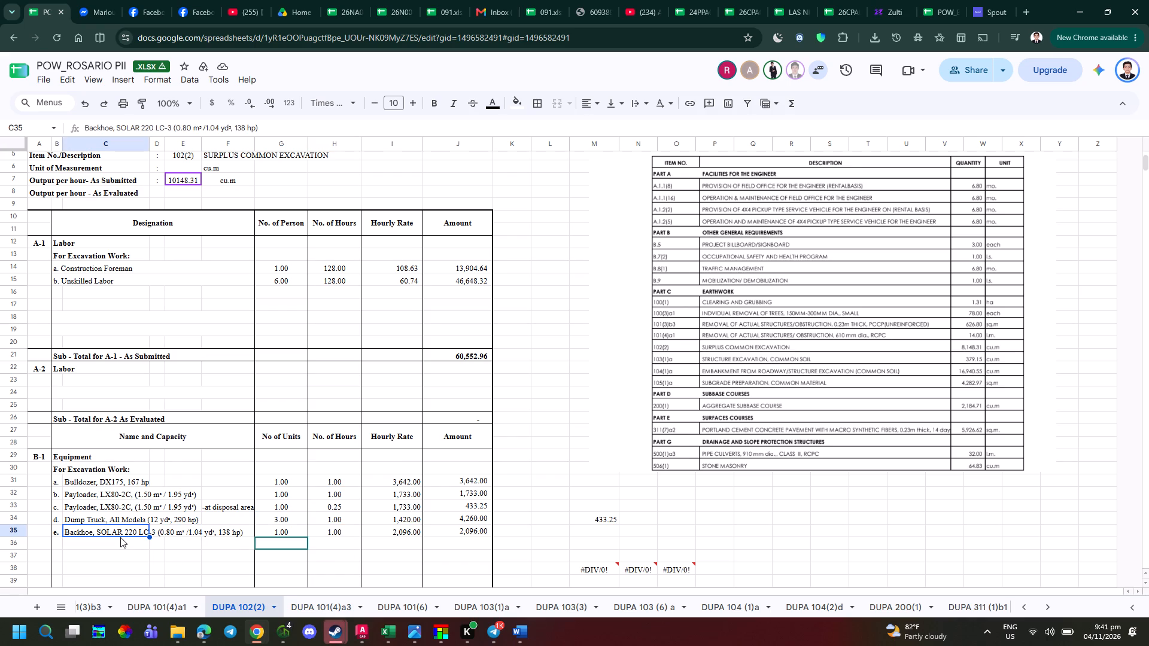
{"action": "double_click", "coordinate": [111, 532]}
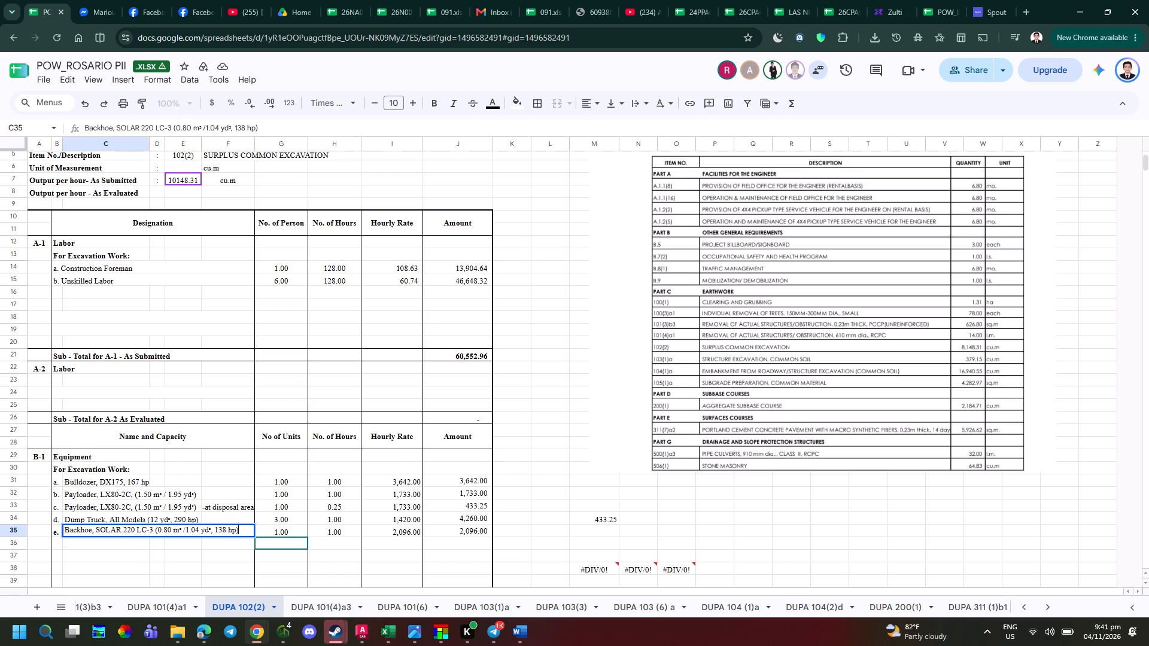
{"action": "key", "text": "Escape"}
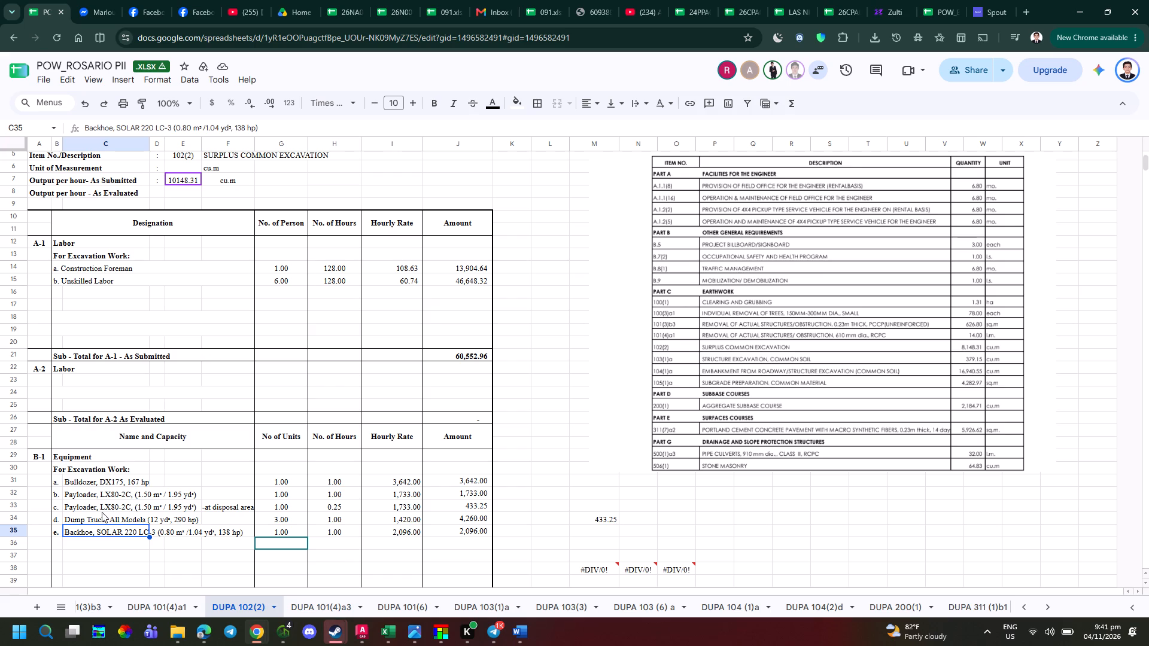
Look through the workbook's complete sheet list for the Program of Works and the other summary sheets.
{"action": "left_click", "coordinate": [54, 610]}
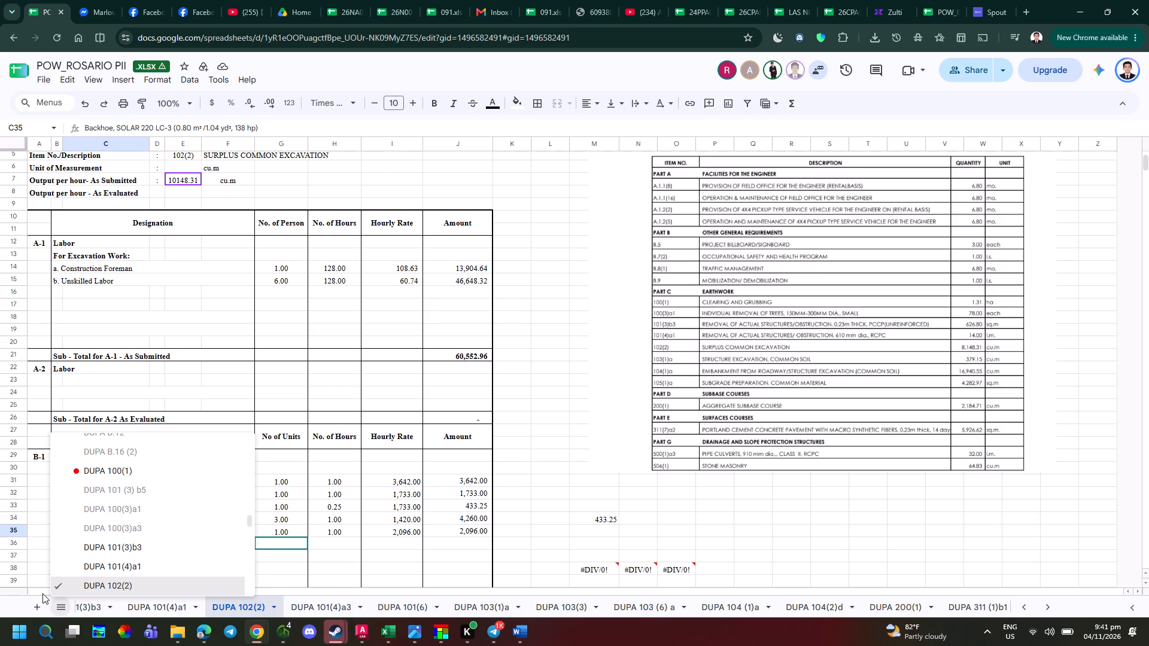
{"action": "scroll", "coordinate": [169, 545], "scroll_direction": "up", "scroll_amount": 5}
{"action": "scroll", "coordinate": [116, 543], "scroll_direction": "down", "scroll_amount": 5}
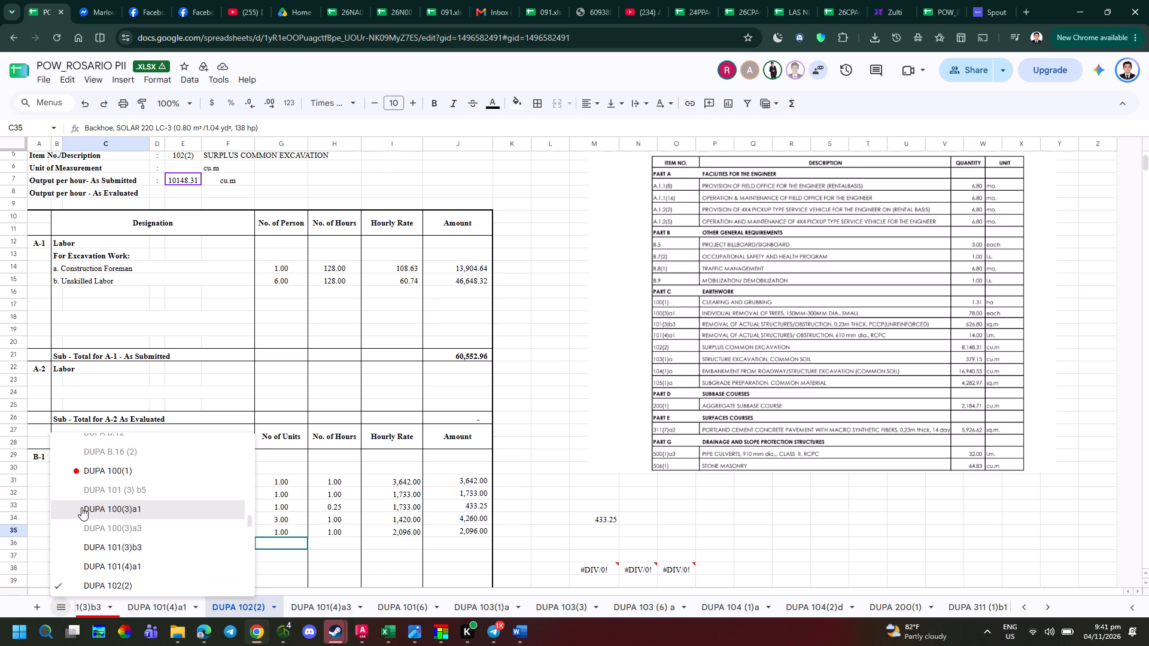
{"action": "scroll", "coordinate": [87, 513], "scroll_direction": "down", "scroll_amount": 7}
{"action": "scroll", "coordinate": [151, 535], "scroll_direction": "down", "scroll_amount": 2}
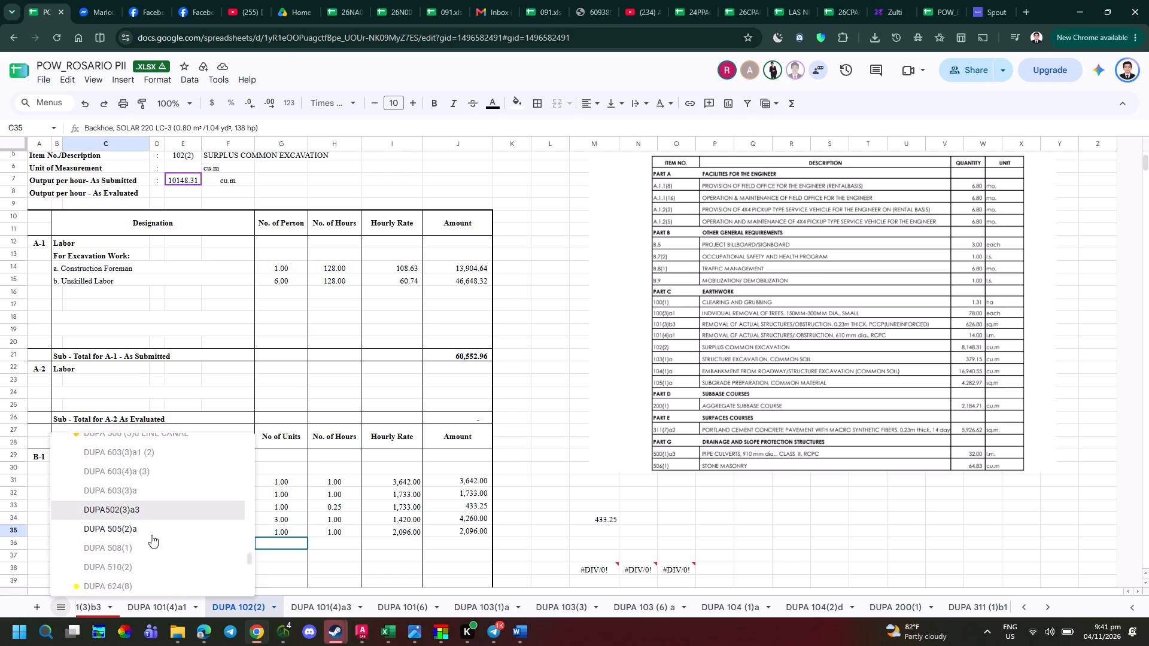
{"action": "scroll", "coordinate": [151, 527], "scroll_direction": "down", "scroll_amount": 2}
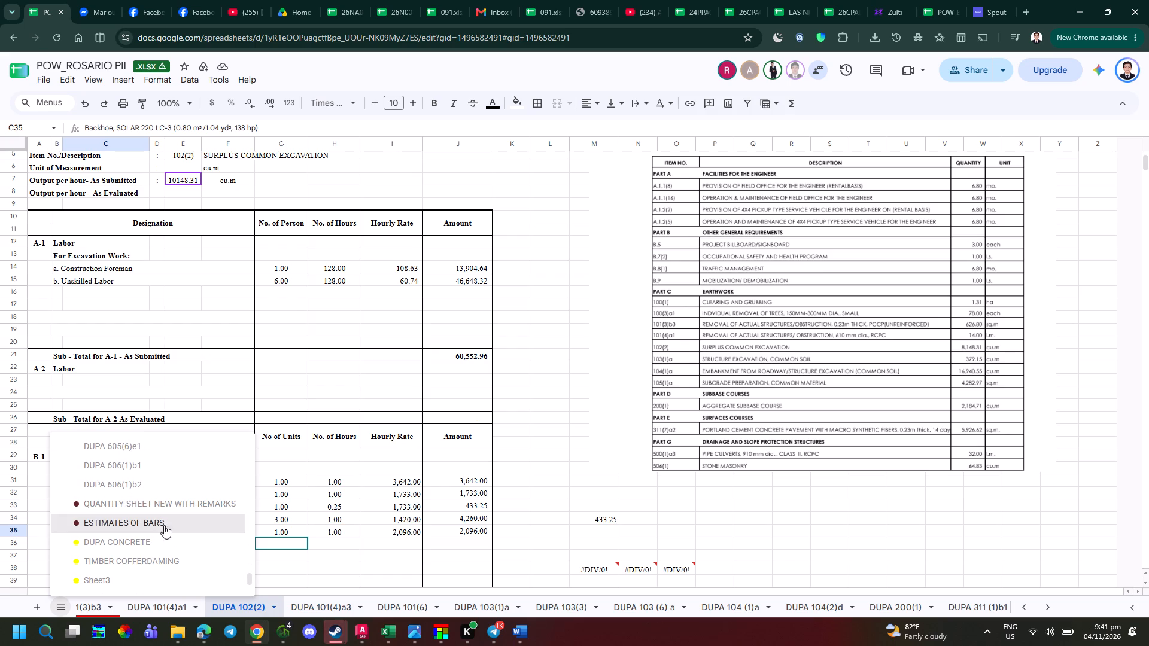
{"action": "scroll", "coordinate": [165, 532], "scroll_direction": "down", "scroll_amount": 1}
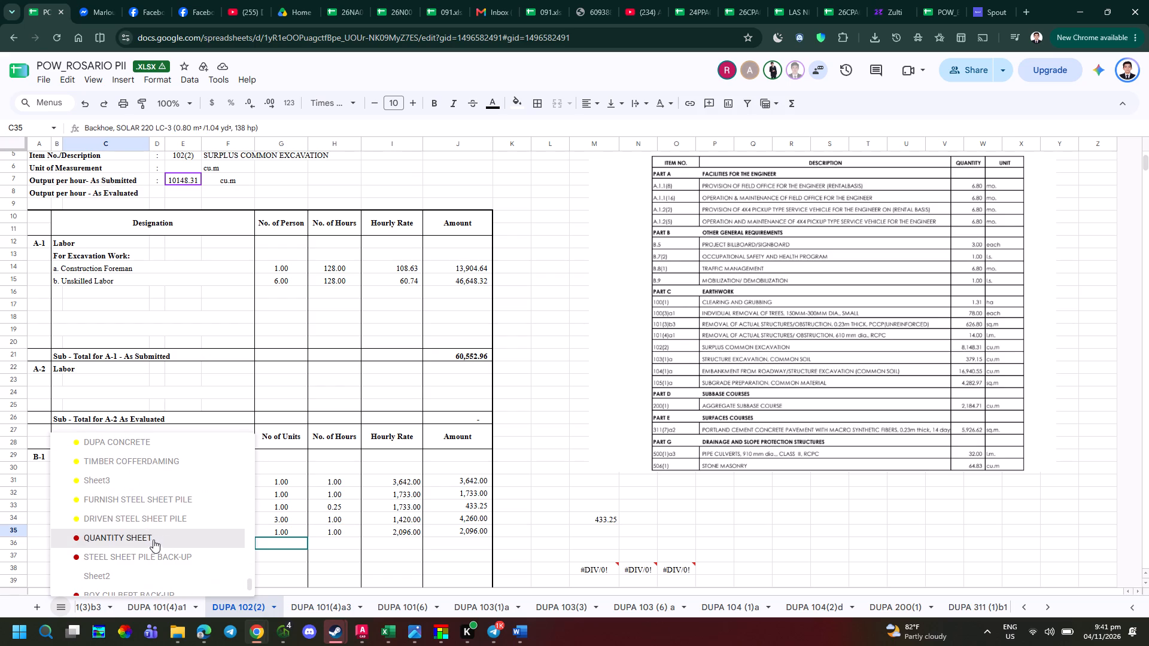
{"action": "scroll", "coordinate": [159, 528], "scroll_direction": "up", "scroll_amount": 20}
{"action": "scroll", "coordinate": [159, 528], "scroll_direction": "up", "scroll_amount": 6}
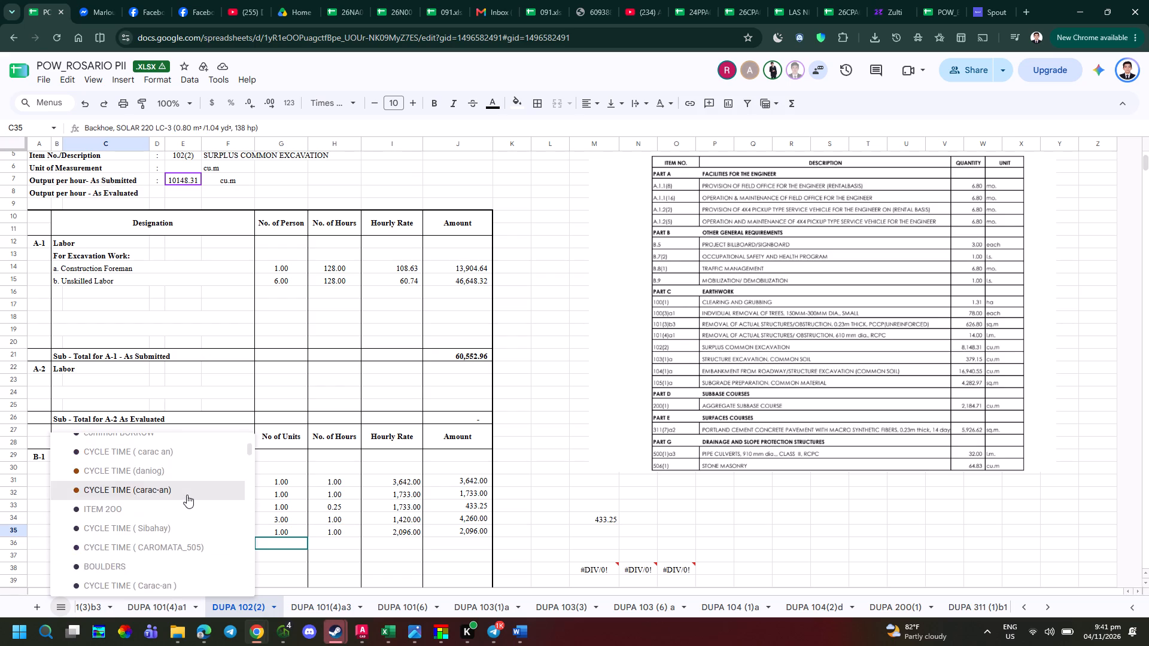
{"action": "scroll", "coordinate": [187, 495], "scroll_direction": "up", "scroll_amount": 5}
{"action": "scroll", "coordinate": [148, 506], "scroll_direction": "down", "scroll_amount": 2}
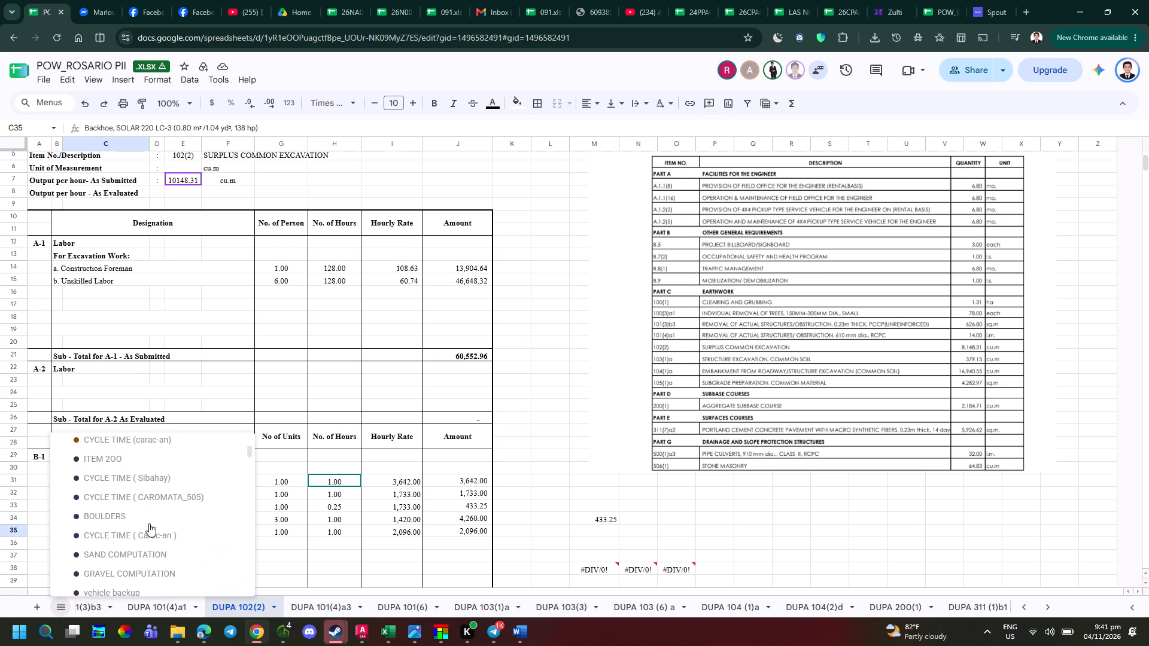
{"action": "scroll", "coordinate": [149, 527], "scroll_direction": "down", "scroll_amount": 2}
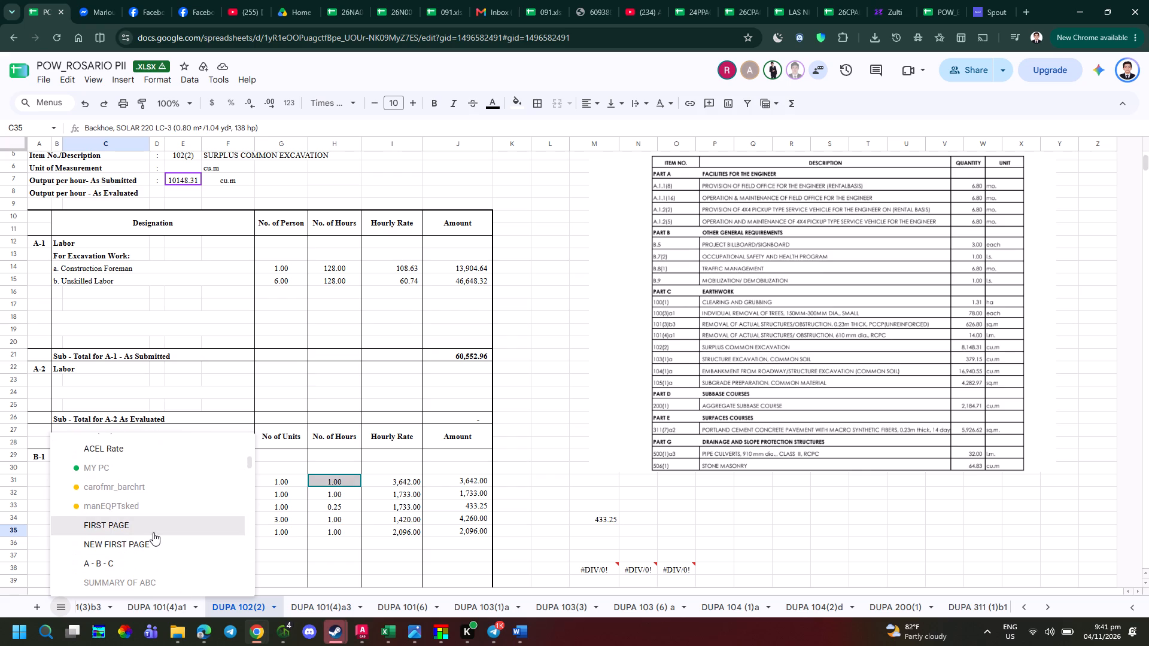
{"action": "scroll", "coordinate": [153, 536], "scroll_direction": "down", "scroll_amount": 1}
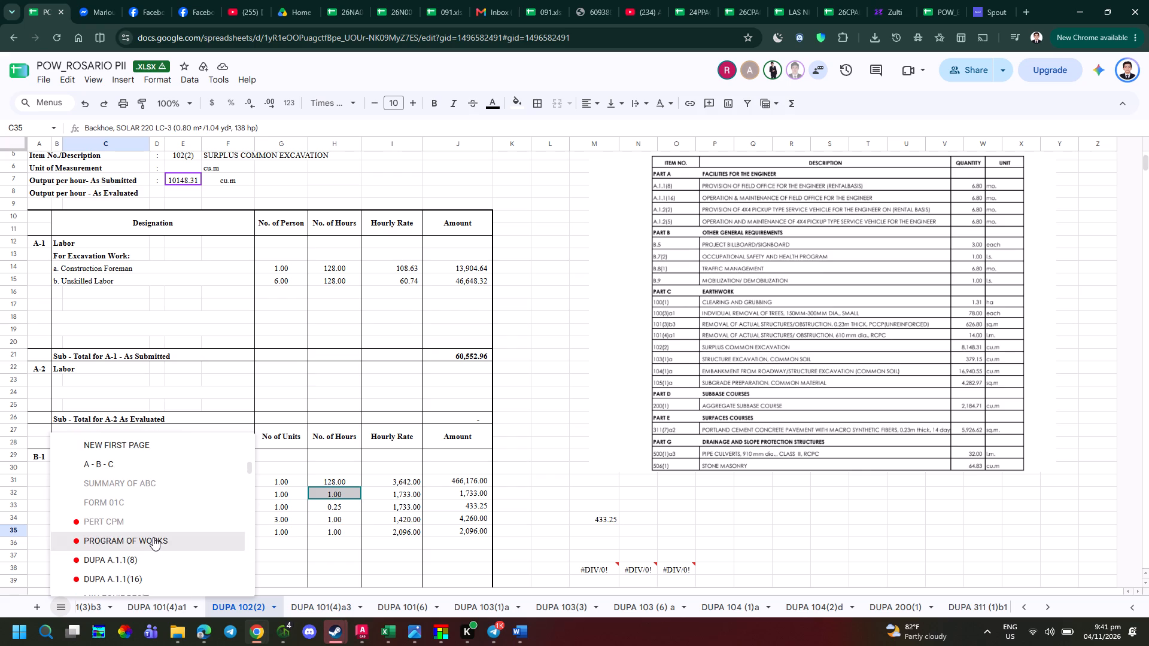
{"action": "scroll", "coordinate": [156, 538], "scroll_direction": "down", "scroll_amount": 1}
{"action": "key", "text": "Escape"}
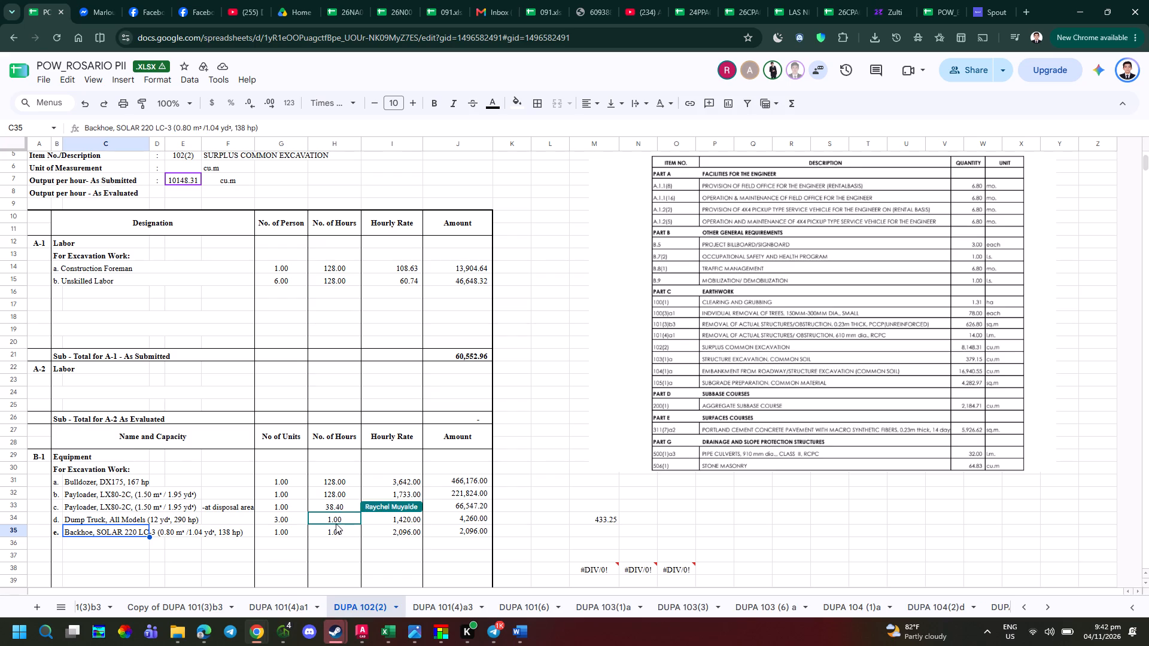
Examine the equipment and direct unit cost rows of DUPA 102(2), and glance over the preceding DUPA 101 sheets.
{"action": "scroll", "coordinate": [456, 540], "scroll_direction": "down", "scroll_amount": 2}
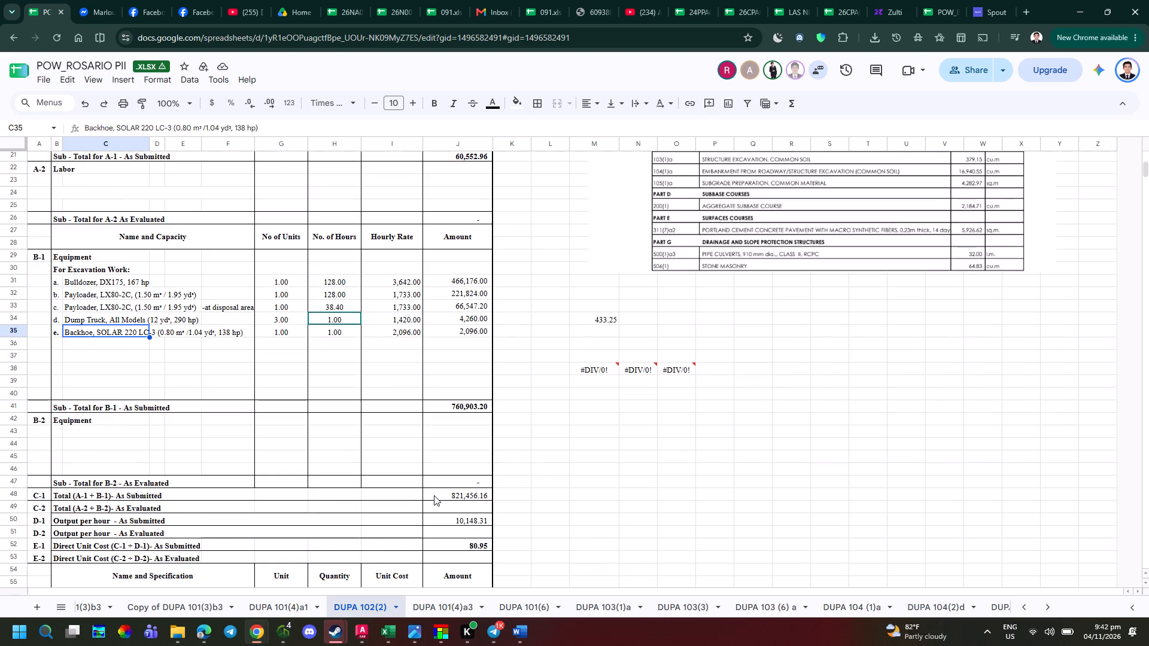
{"action": "scroll", "coordinate": [434, 495], "scroll_direction": "down", "scroll_amount": 2}
{"action": "scroll", "coordinate": [600, 476], "scroll_direction": "up", "scroll_amount": 2}
{"action": "left_click_drag", "start_coordinate": [597, 484], "coordinate": [592, 492]}
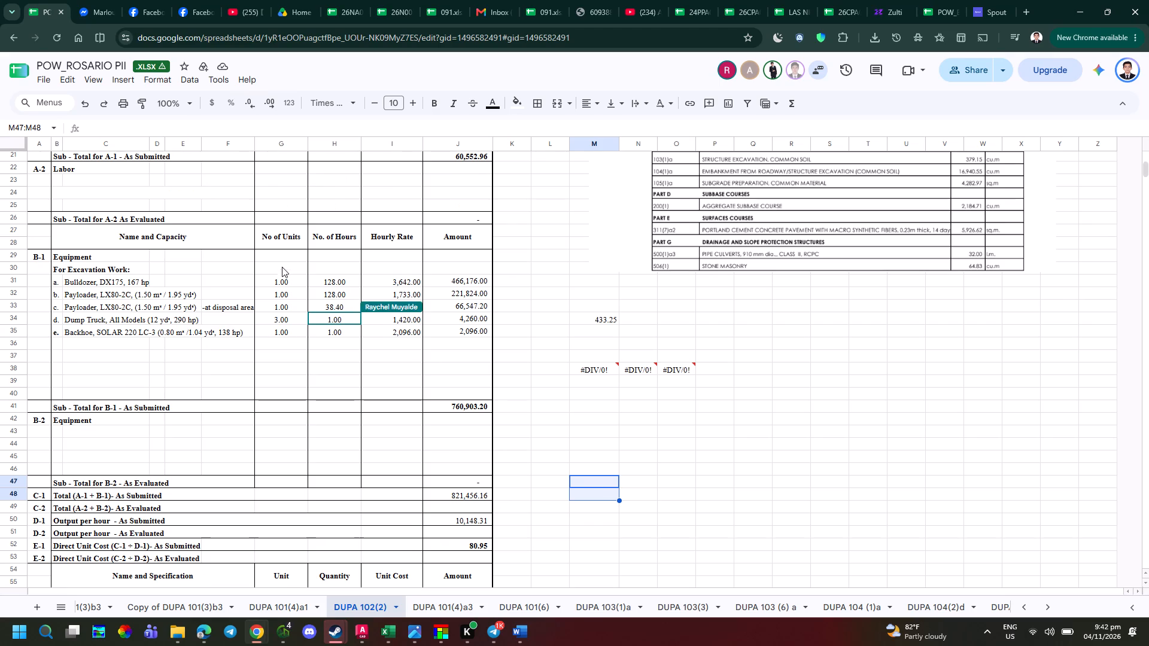
{"action": "left_click", "coordinate": [279, 607]}
{"action": "left_click", "coordinate": [217, 607]}
{"action": "left_click", "coordinate": [89, 605]}
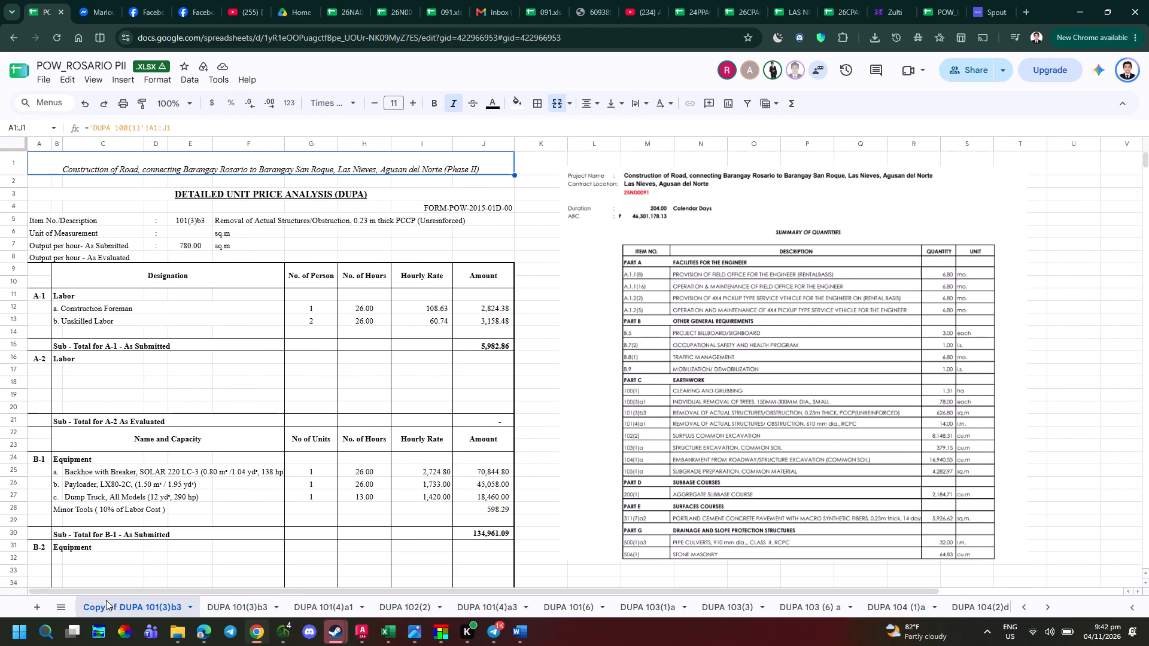
In PROGRAM OF WORKS, link the submitted total direct cost of item A.1.1(8) to the G-1 direct unit cost, cell I52, of DUPA A.1.1(8).
{"action": "scroll", "coordinate": [119, 605], "scroll_direction": "up", "scroll_amount": 4}
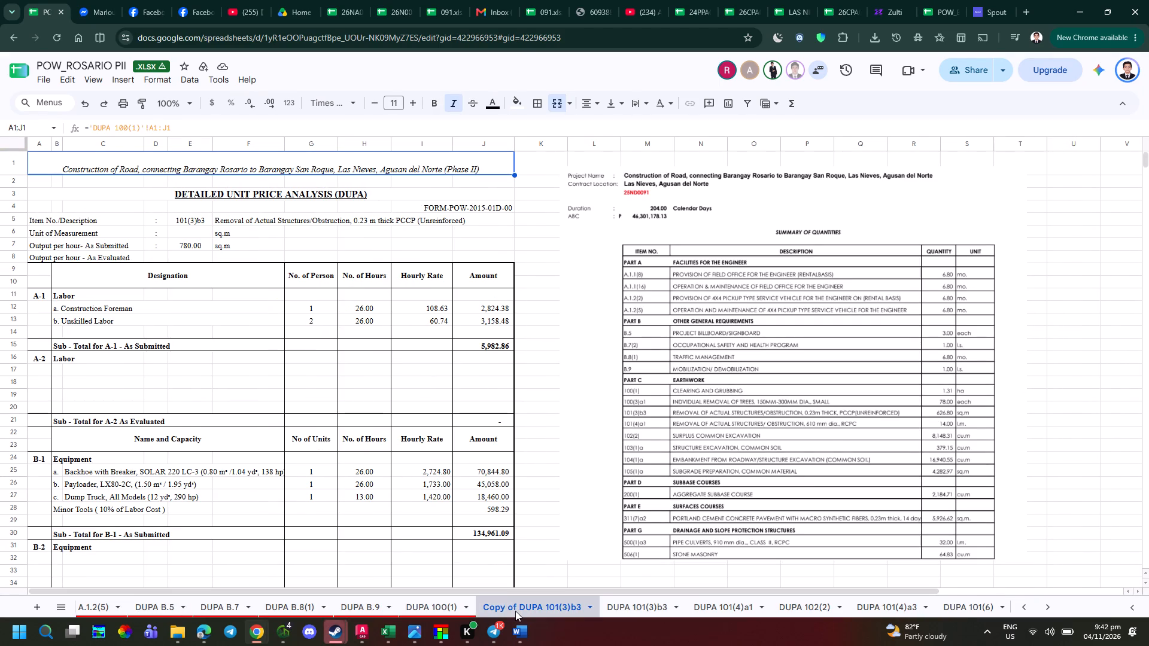
{"action": "scroll", "coordinate": [515, 611], "scroll_direction": "up", "scroll_amount": 7}
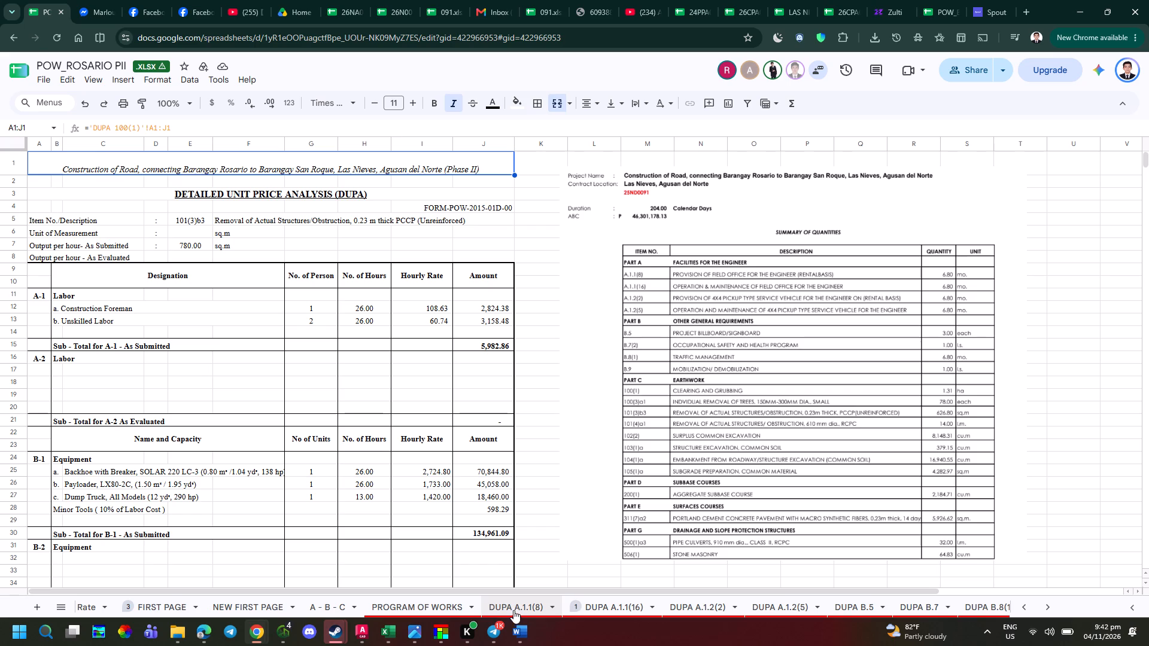
{"action": "left_click", "coordinate": [448, 601]}
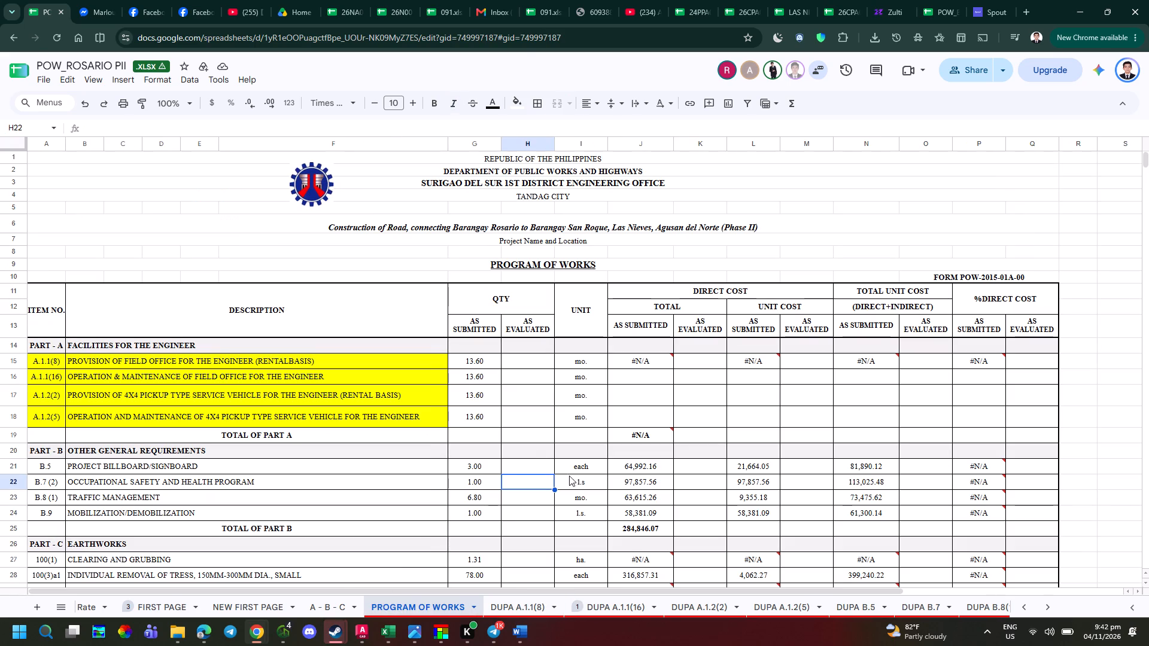
{"action": "left_click", "coordinate": [649, 352]}
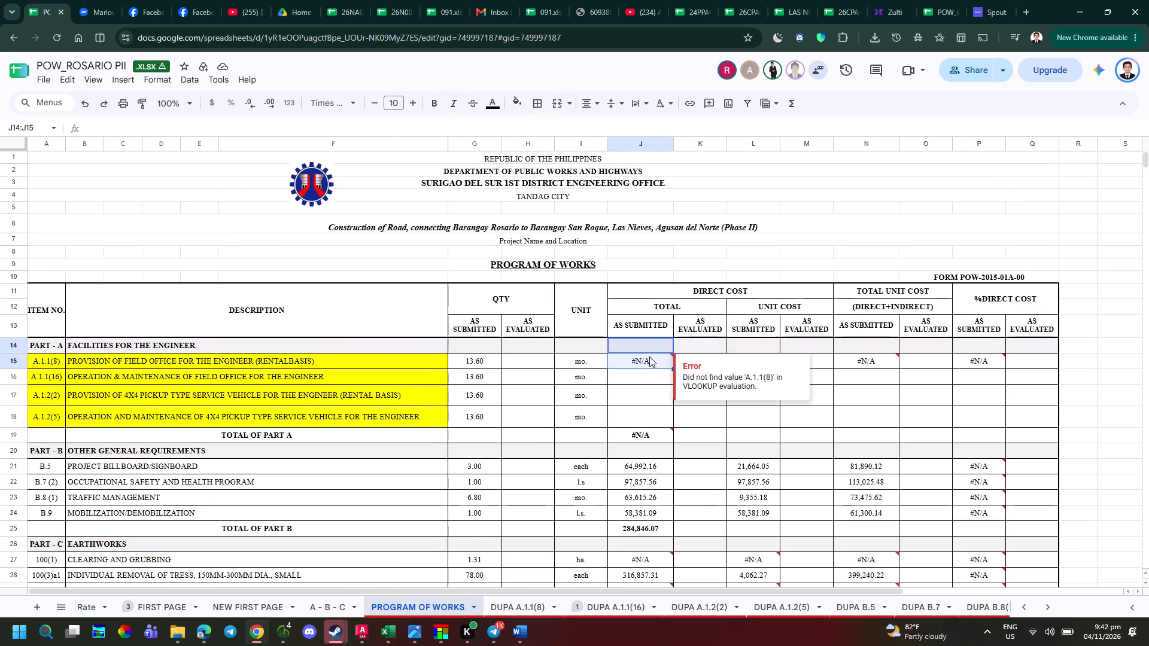
{"action": "key", "text": "Escape"}
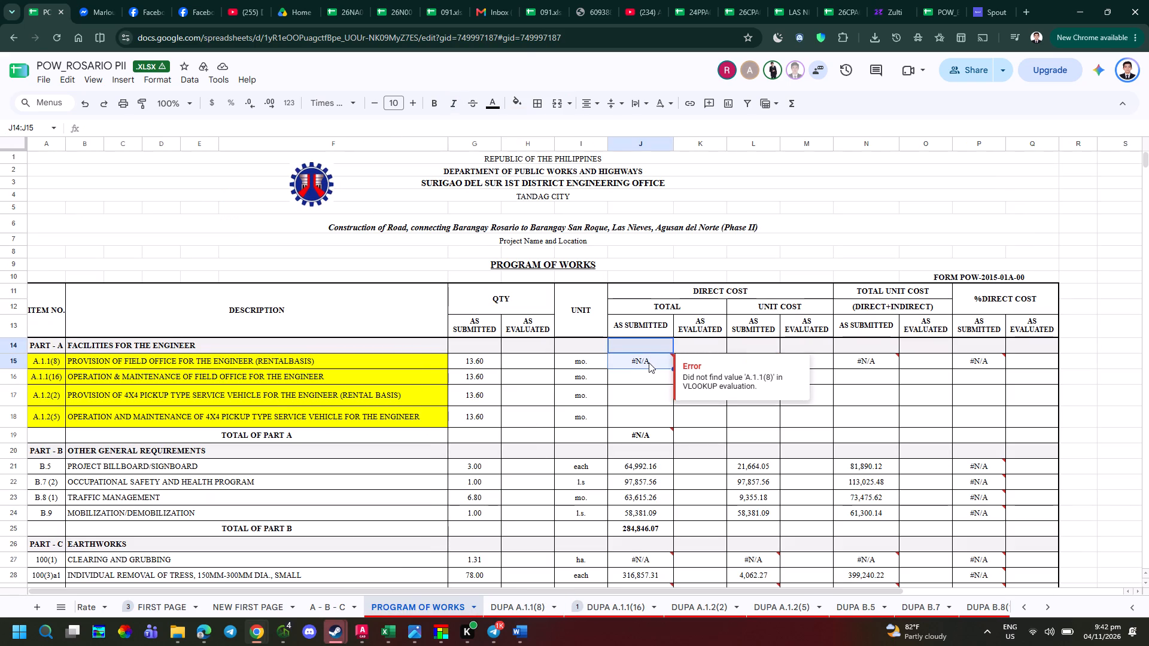
{"action": "left_click", "coordinate": [649, 362]}
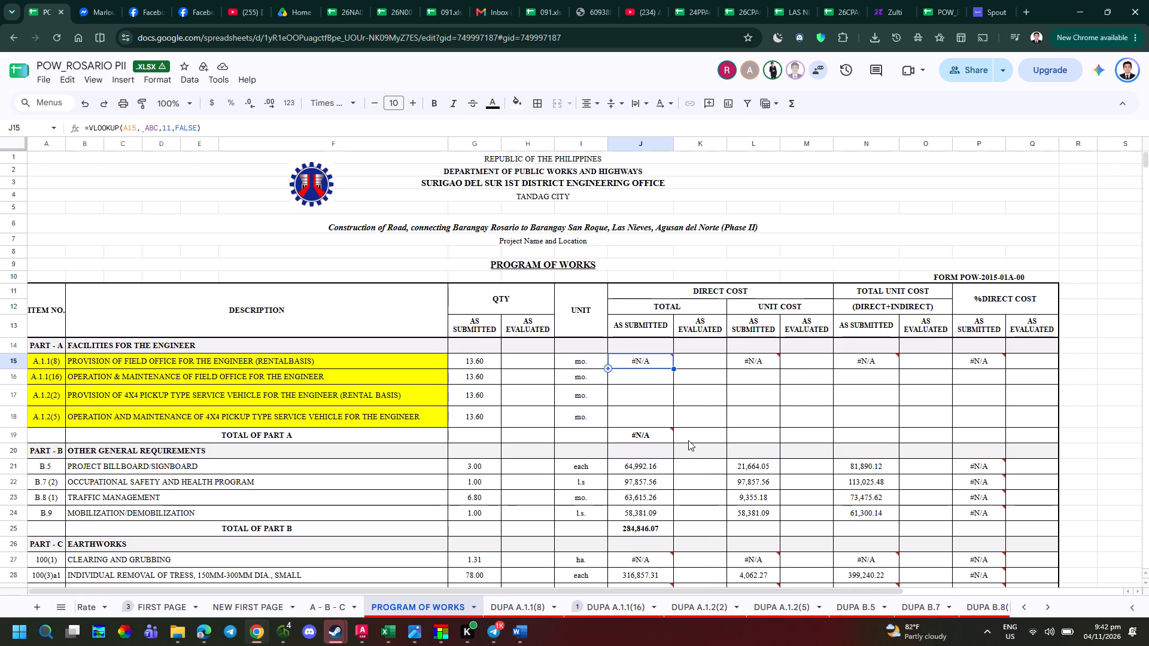
{"action": "key", "text": "equal"}
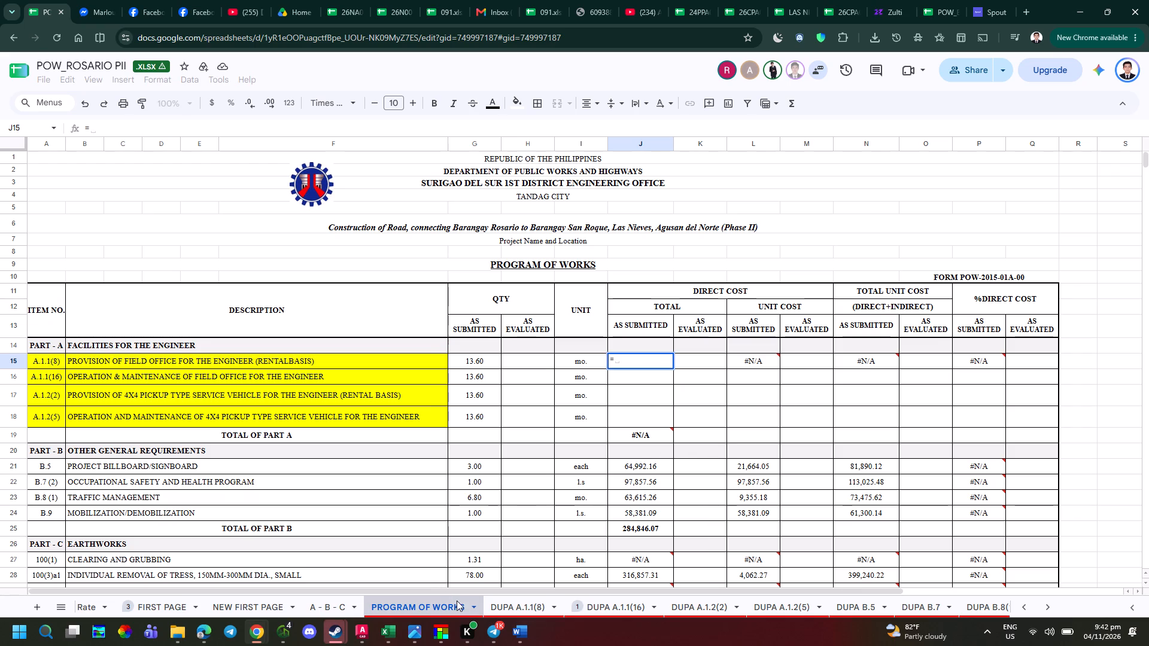
{"action": "left_click", "coordinate": [542, 602]}
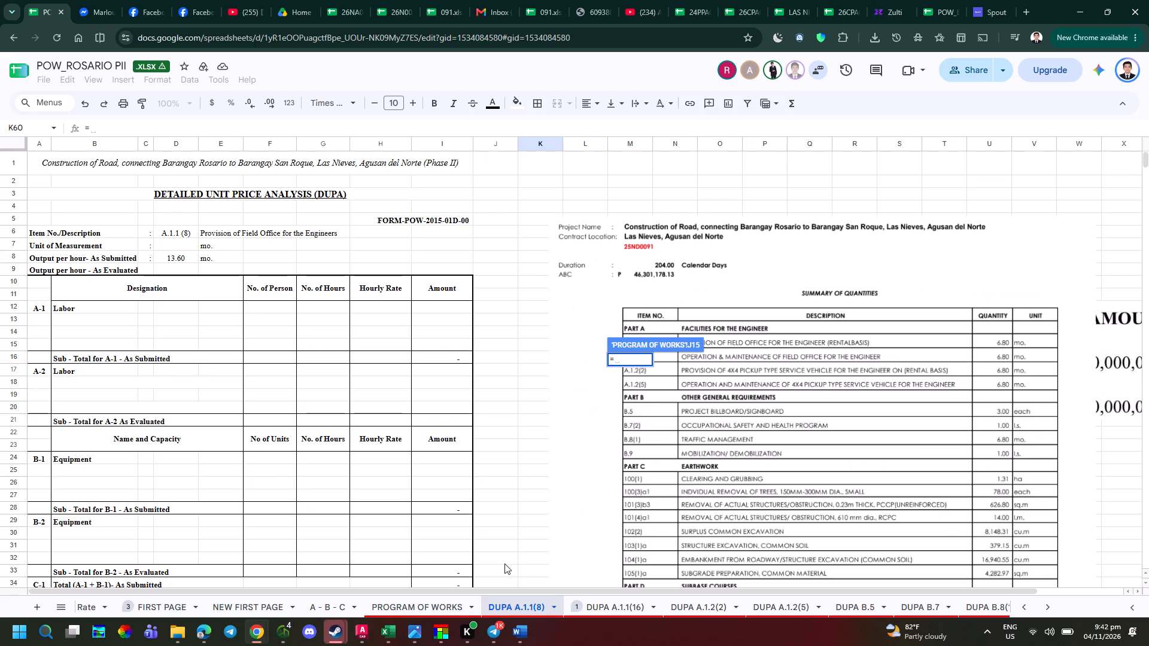
{"action": "scroll", "coordinate": [327, 479], "scroll_direction": "down", "scroll_amount": 2}
{"action": "scroll", "coordinate": [279, 475], "scroll_direction": "down", "scroll_amount": 1}
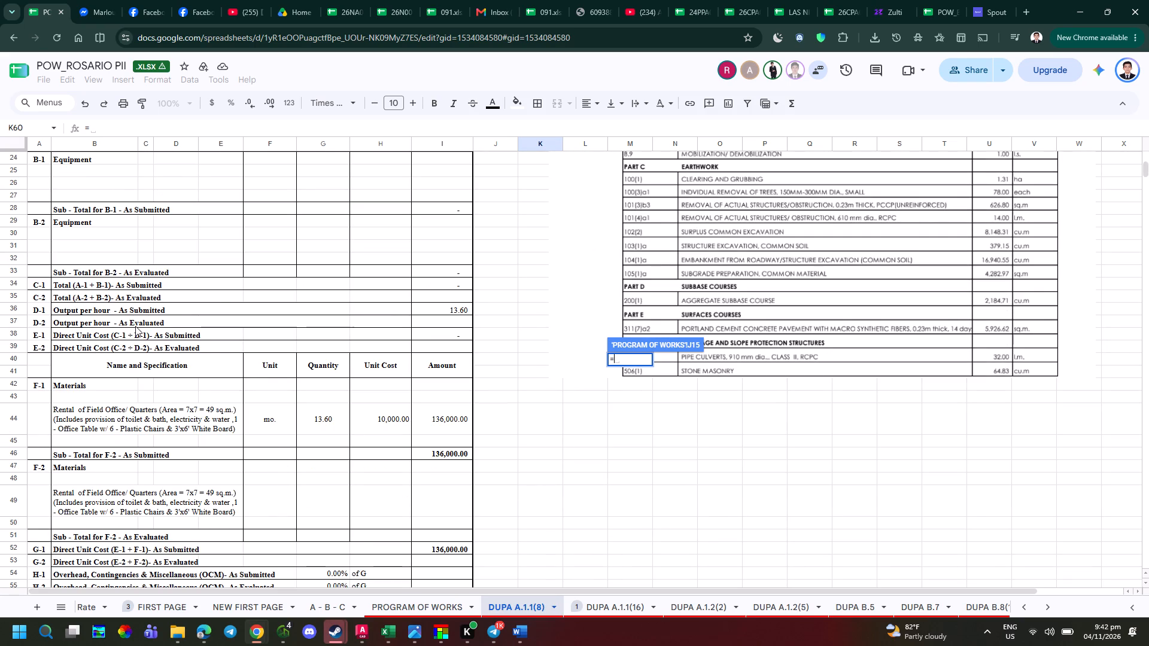
{"action": "scroll", "coordinate": [172, 322], "scroll_direction": "down", "scroll_amount": 2}
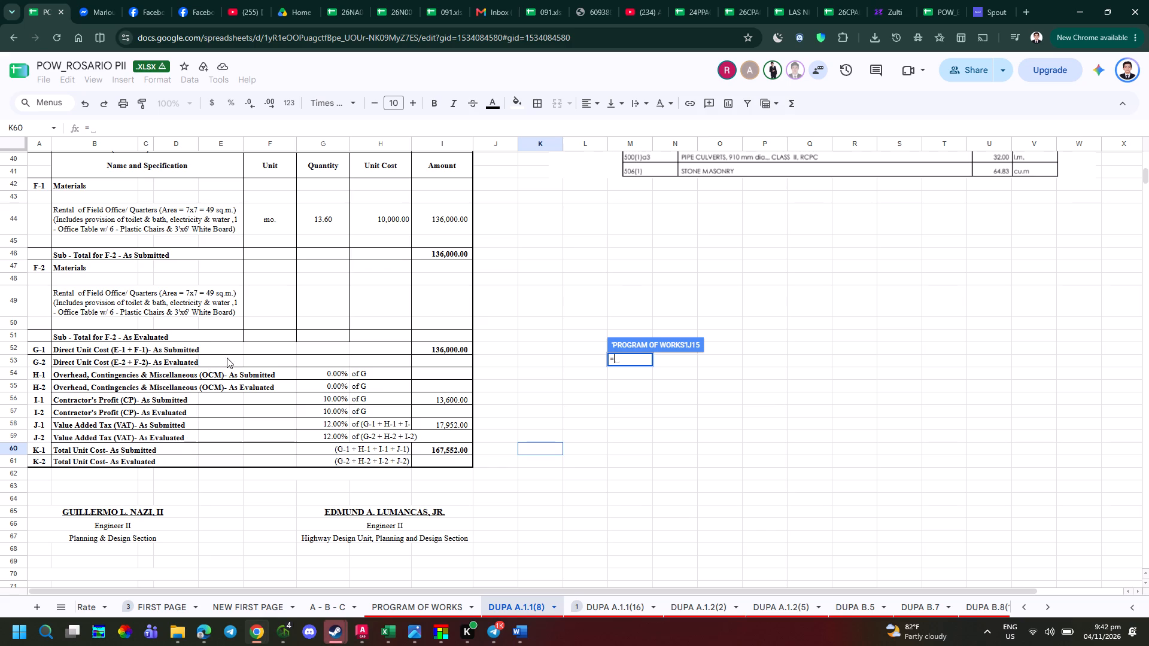
{"action": "left_click", "coordinate": [437, 348]}
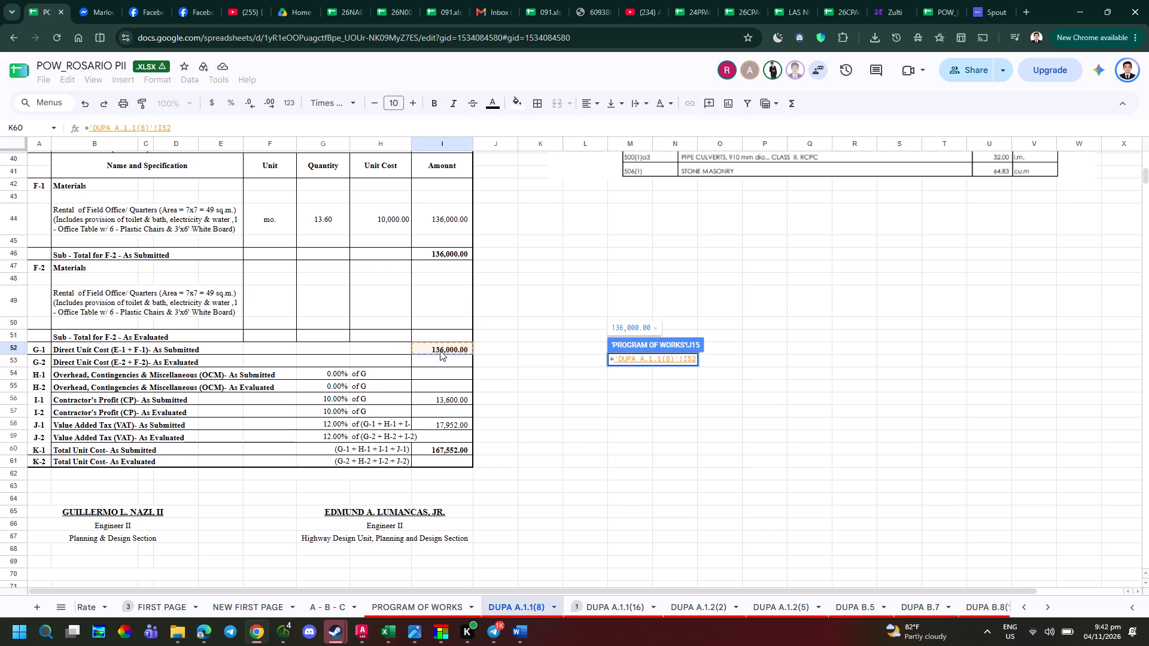
{"action": "key", "text": "Return"}
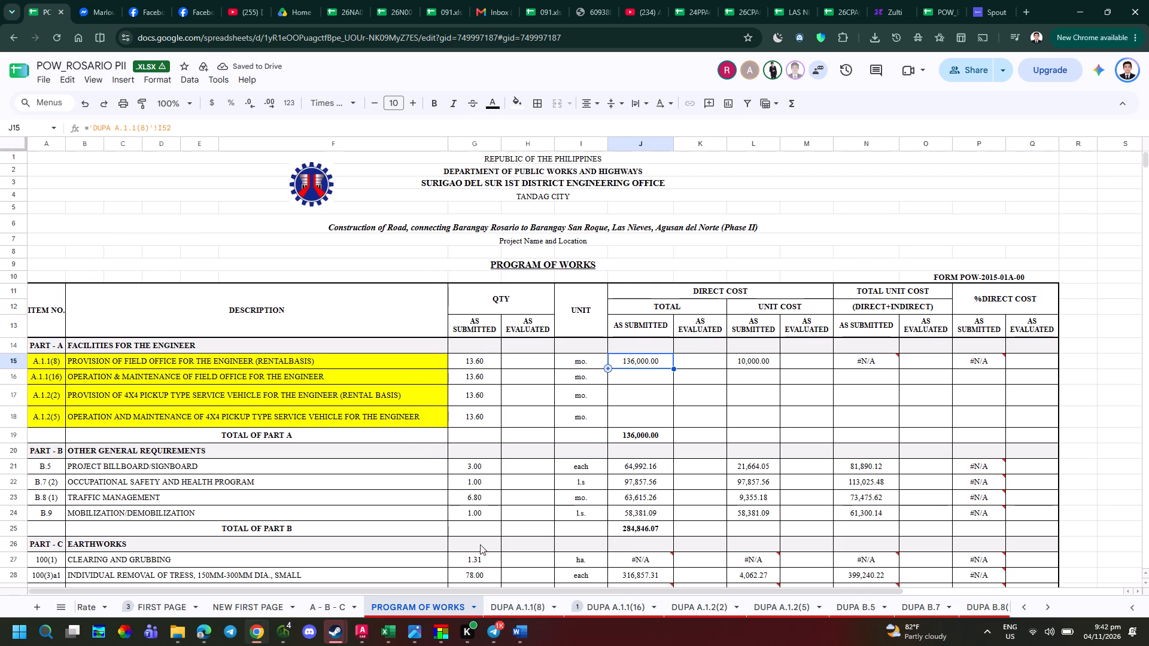
Link item A.1.1(8)'s submitted total unit cost, cell N15 of PROGRAM OF WORKS, to the K-1 total unit cost, cell I60, in DUPA A.1.1(8).
{"action": "left_click", "coordinate": [522, 611]}
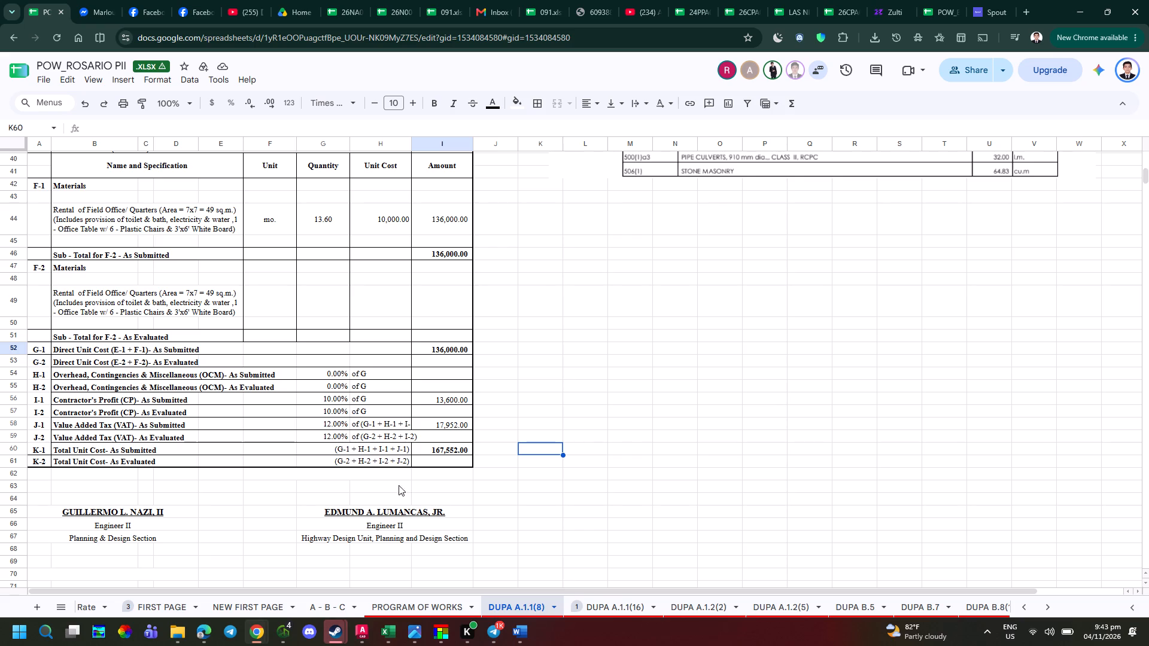
{"action": "left_click", "coordinate": [402, 599]}
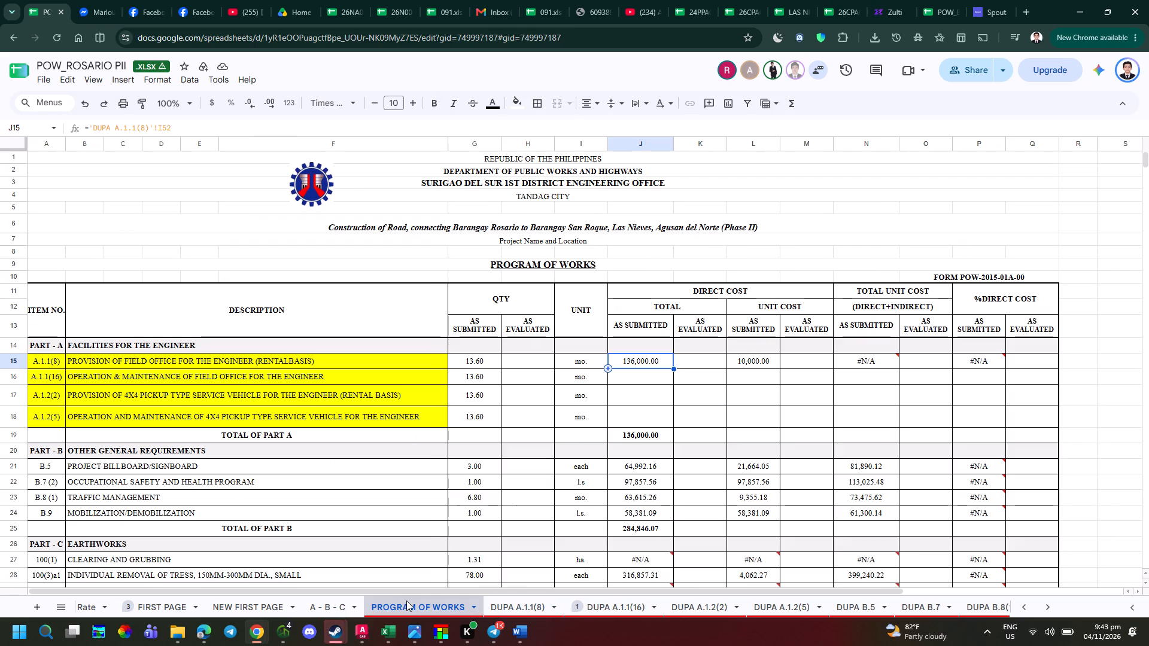
{"action": "left_click", "coordinate": [882, 365]}
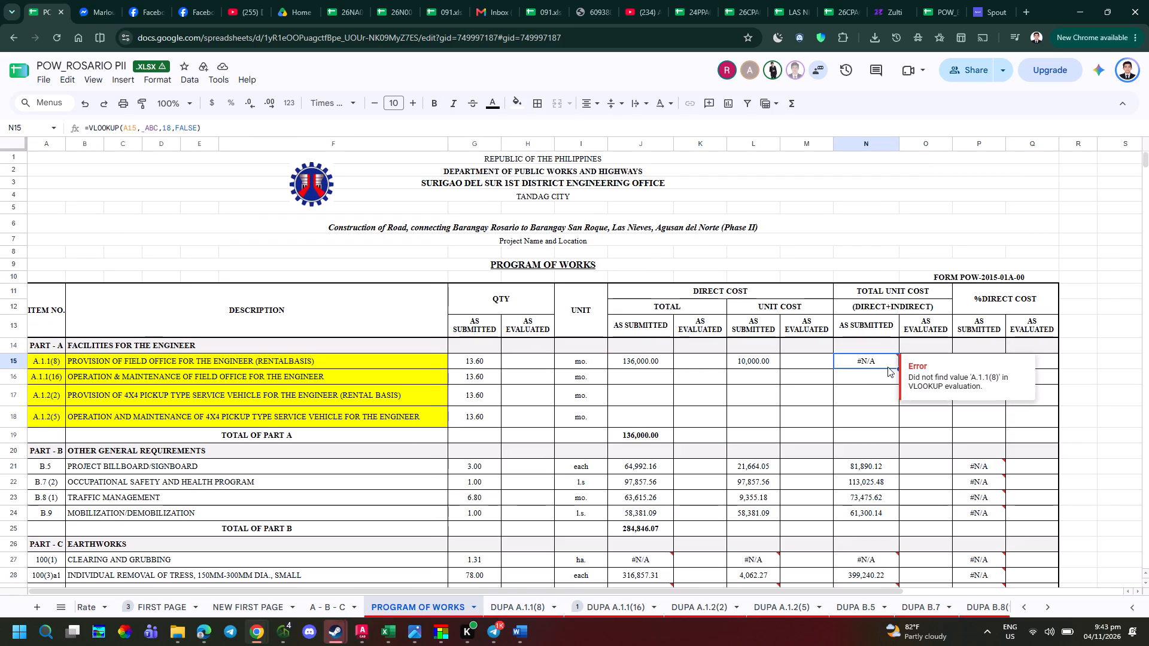
{"action": "key", "text": "equal"}
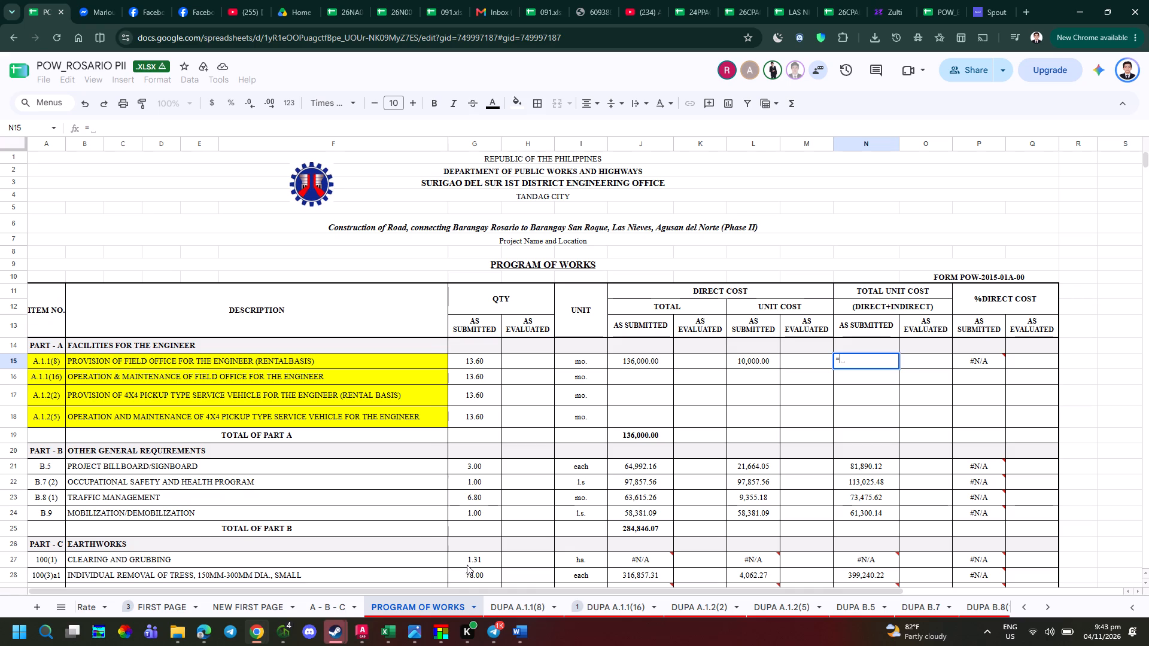
{"action": "left_click", "coordinate": [515, 608]}
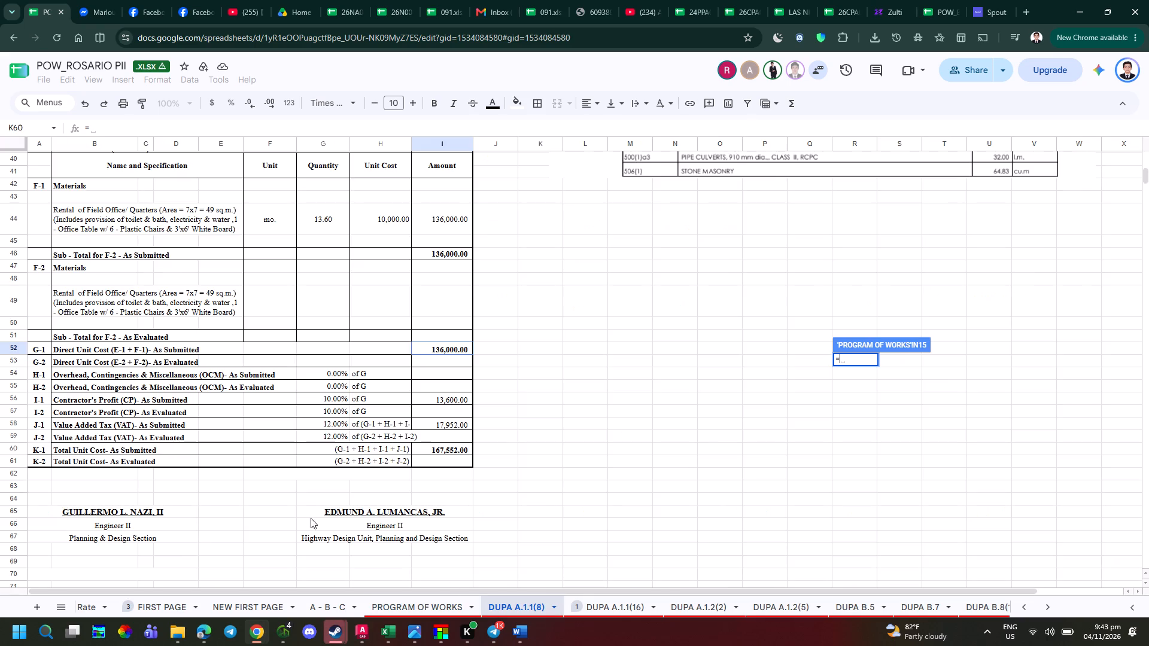
{"action": "left_click", "coordinate": [442, 452]}
{"action": "key", "text": "Return"}
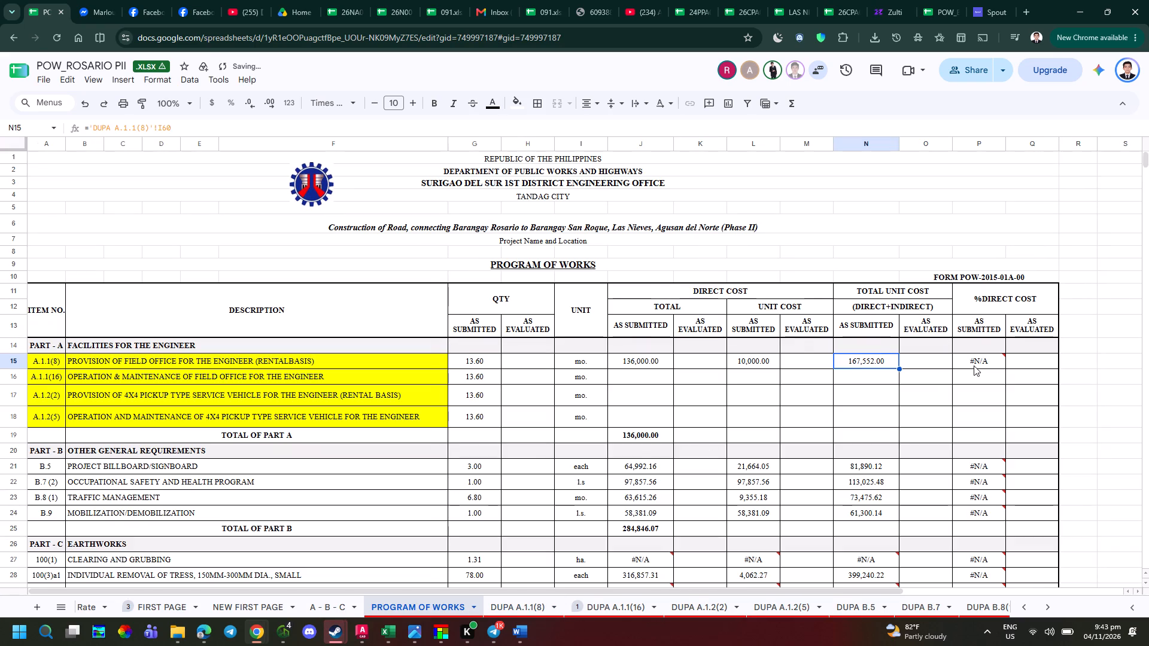
Inspect item A.1.1(8)'s submitted % direct cost formula in P15 of PROGRAM OF WORKS and trace its grand total reference.
{"action": "left_click", "coordinate": [967, 361]}
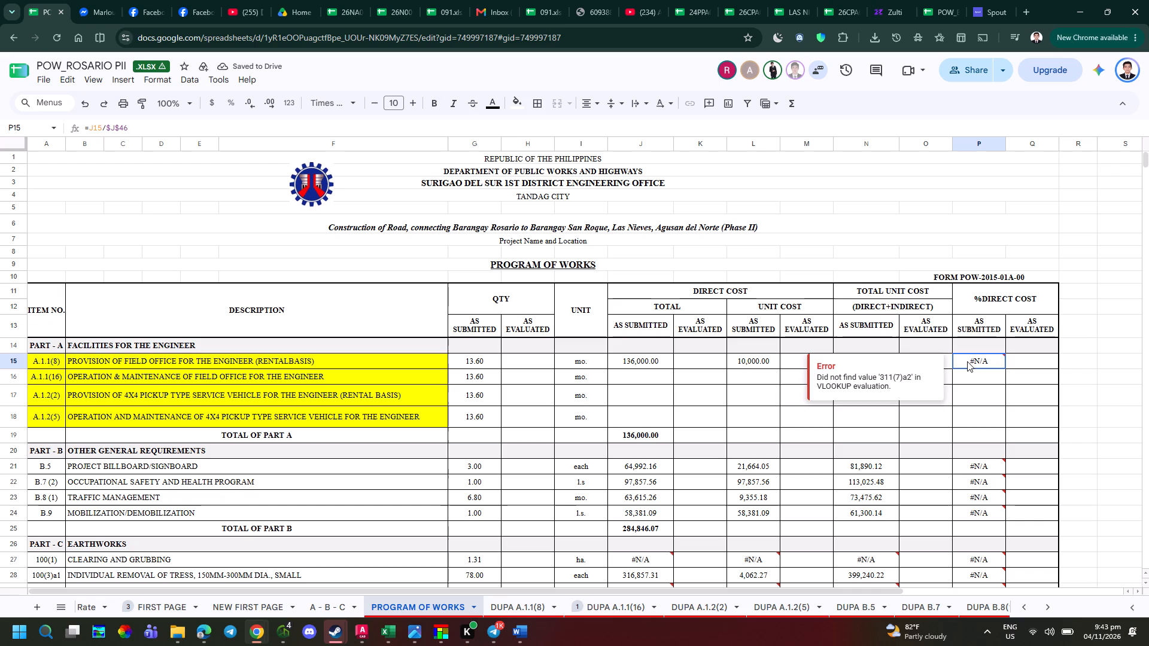
{"action": "triple_click", "coordinate": [968, 361]}
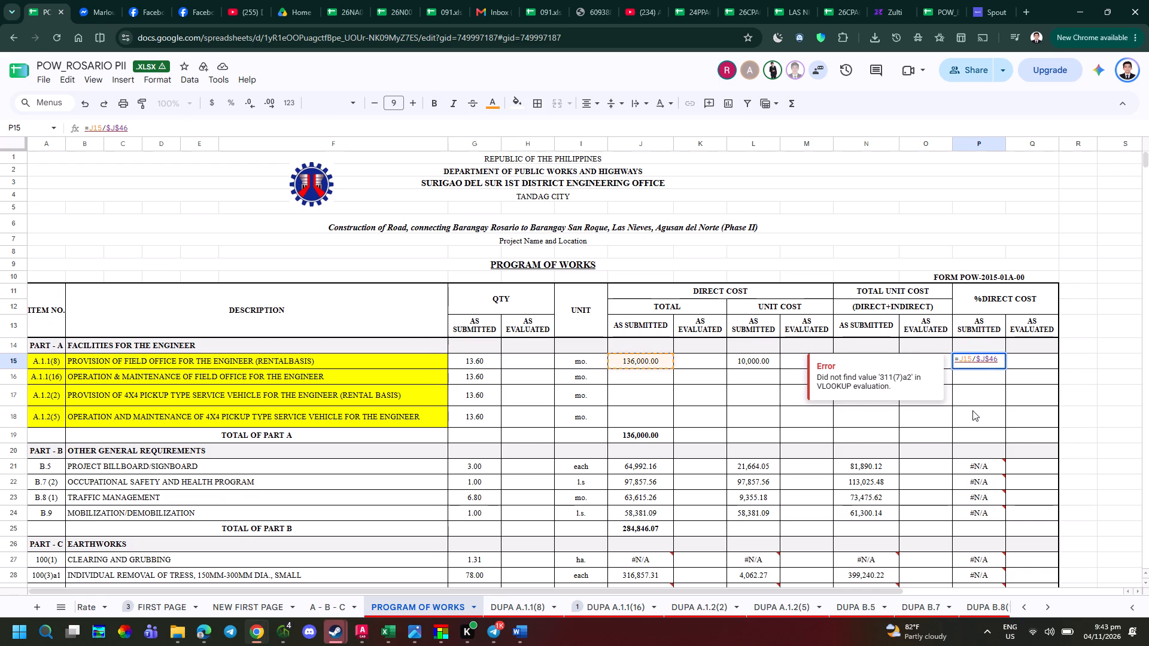
{"action": "key", "text": "Escape"}
{"action": "left_click", "coordinate": [986, 398]}
{"action": "left_click", "coordinate": [969, 356]}
{"action": "triple_click", "coordinate": [978, 362]}
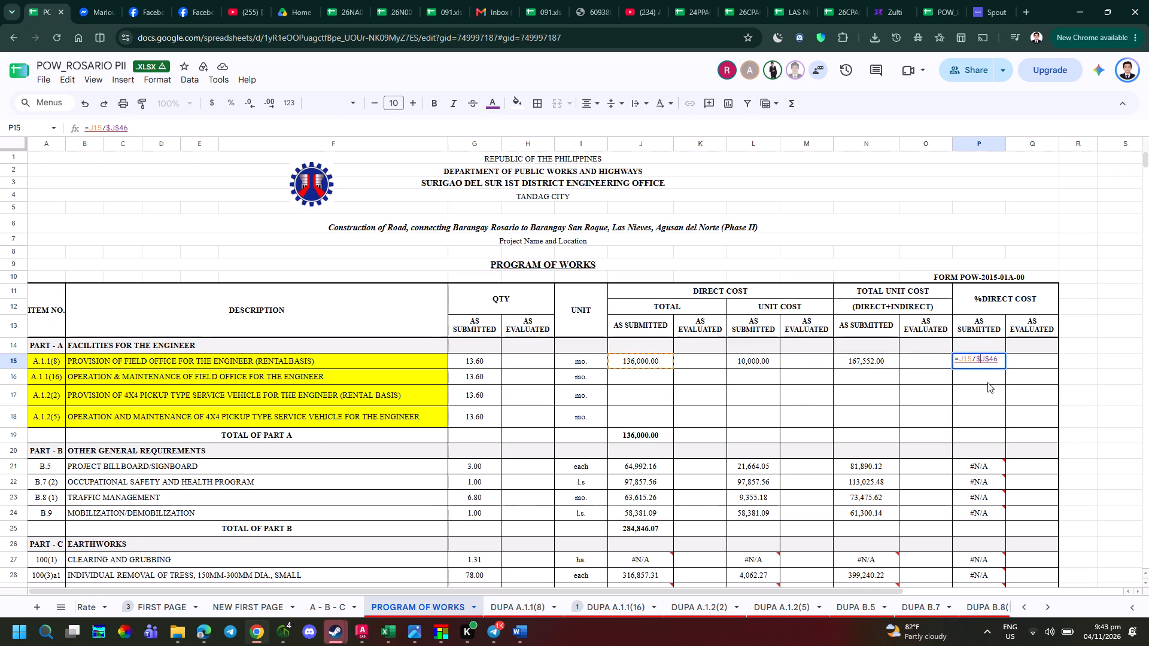
{"action": "scroll", "coordinate": [937, 392], "scroll_direction": "down", "scroll_amount": 4}
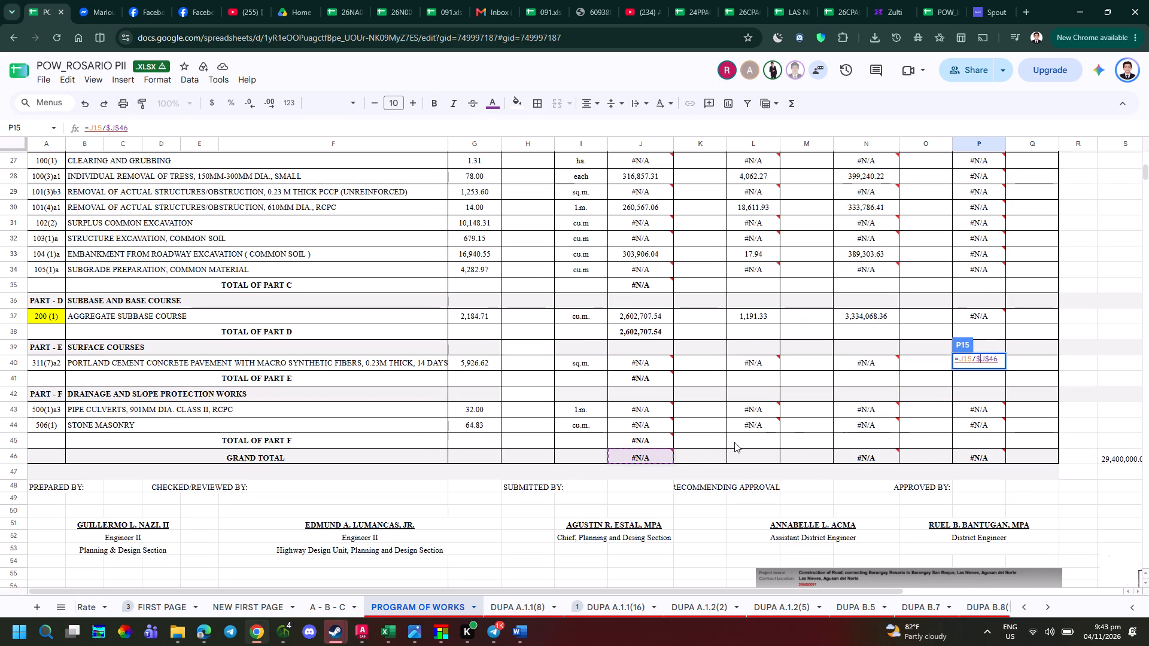
{"action": "key", "text": "Escape"}
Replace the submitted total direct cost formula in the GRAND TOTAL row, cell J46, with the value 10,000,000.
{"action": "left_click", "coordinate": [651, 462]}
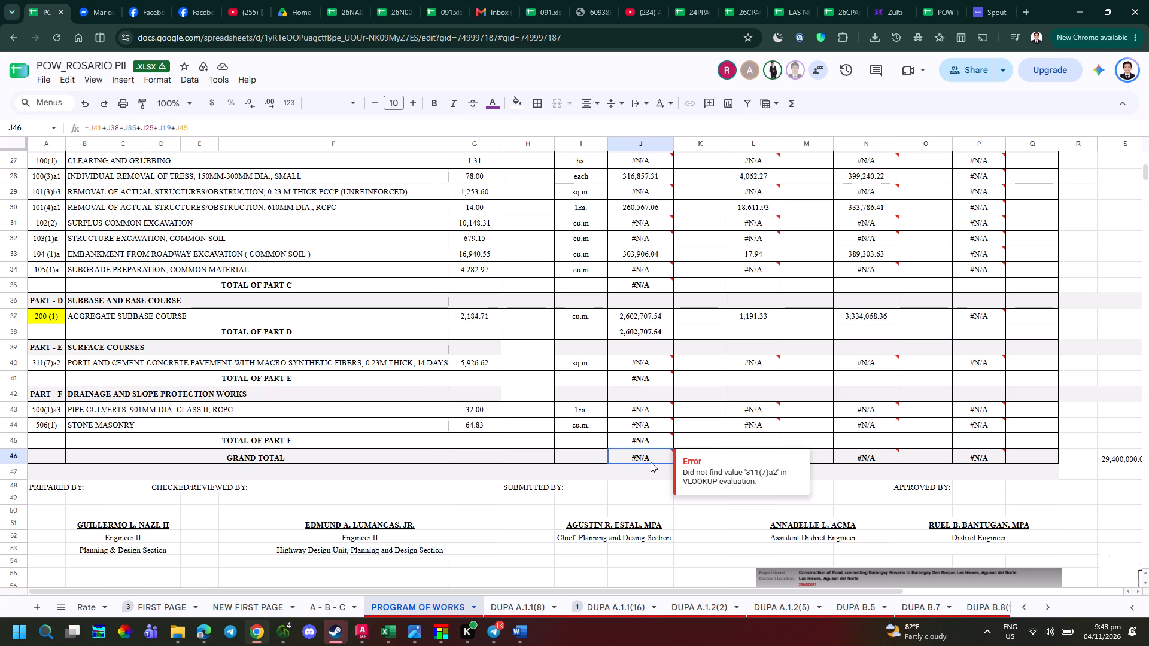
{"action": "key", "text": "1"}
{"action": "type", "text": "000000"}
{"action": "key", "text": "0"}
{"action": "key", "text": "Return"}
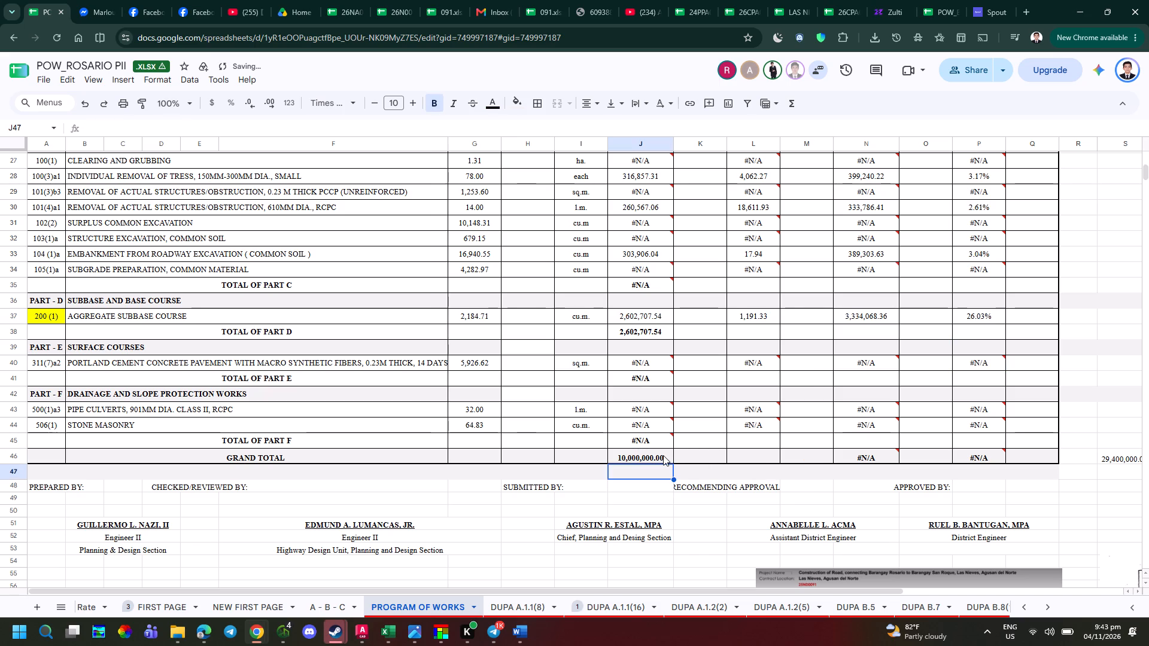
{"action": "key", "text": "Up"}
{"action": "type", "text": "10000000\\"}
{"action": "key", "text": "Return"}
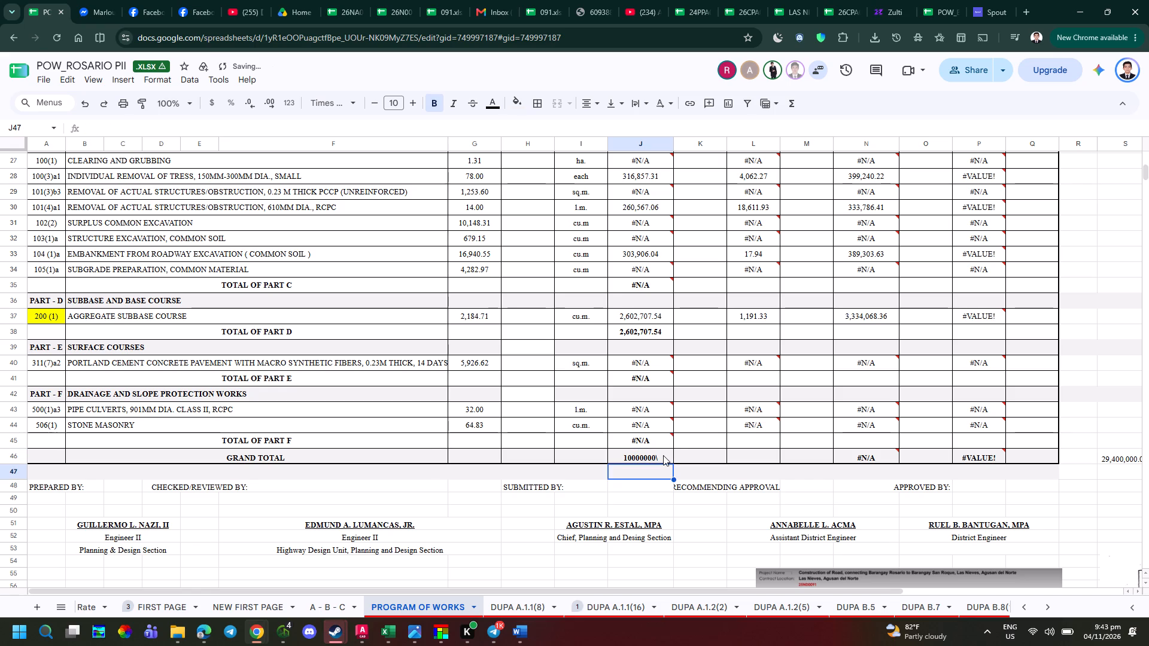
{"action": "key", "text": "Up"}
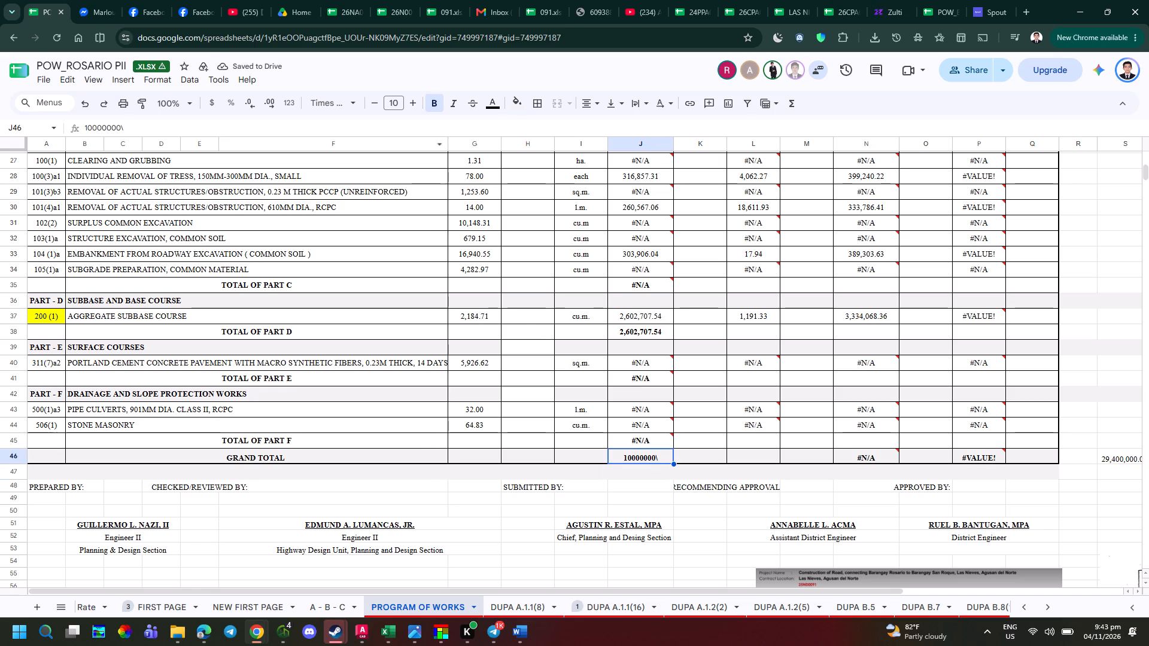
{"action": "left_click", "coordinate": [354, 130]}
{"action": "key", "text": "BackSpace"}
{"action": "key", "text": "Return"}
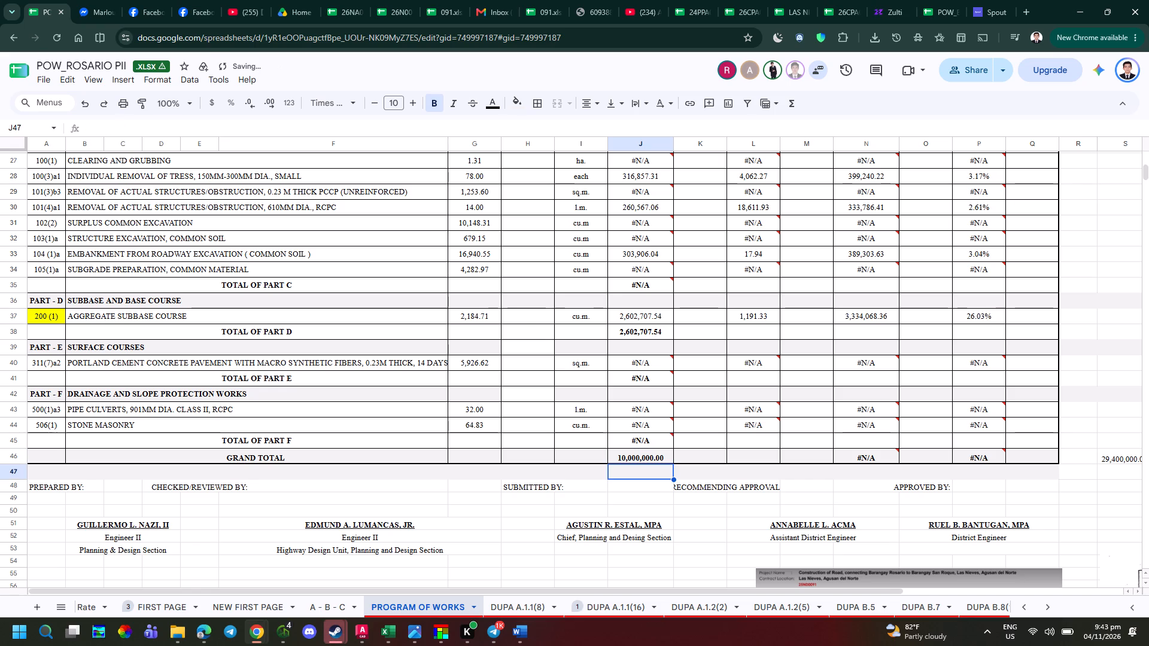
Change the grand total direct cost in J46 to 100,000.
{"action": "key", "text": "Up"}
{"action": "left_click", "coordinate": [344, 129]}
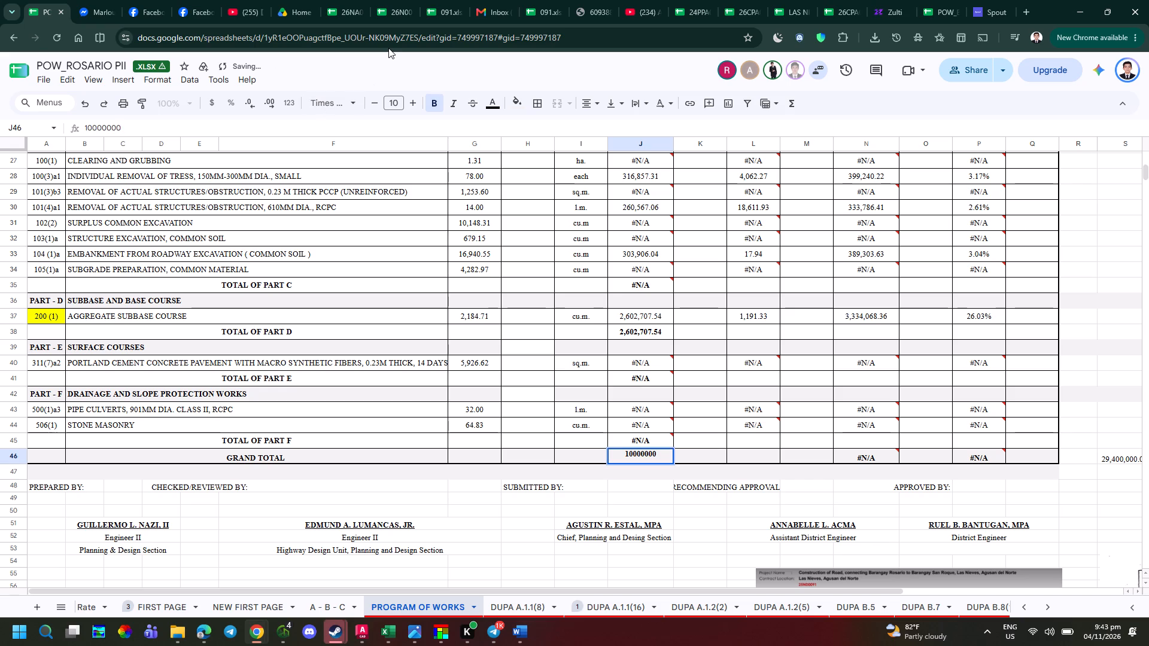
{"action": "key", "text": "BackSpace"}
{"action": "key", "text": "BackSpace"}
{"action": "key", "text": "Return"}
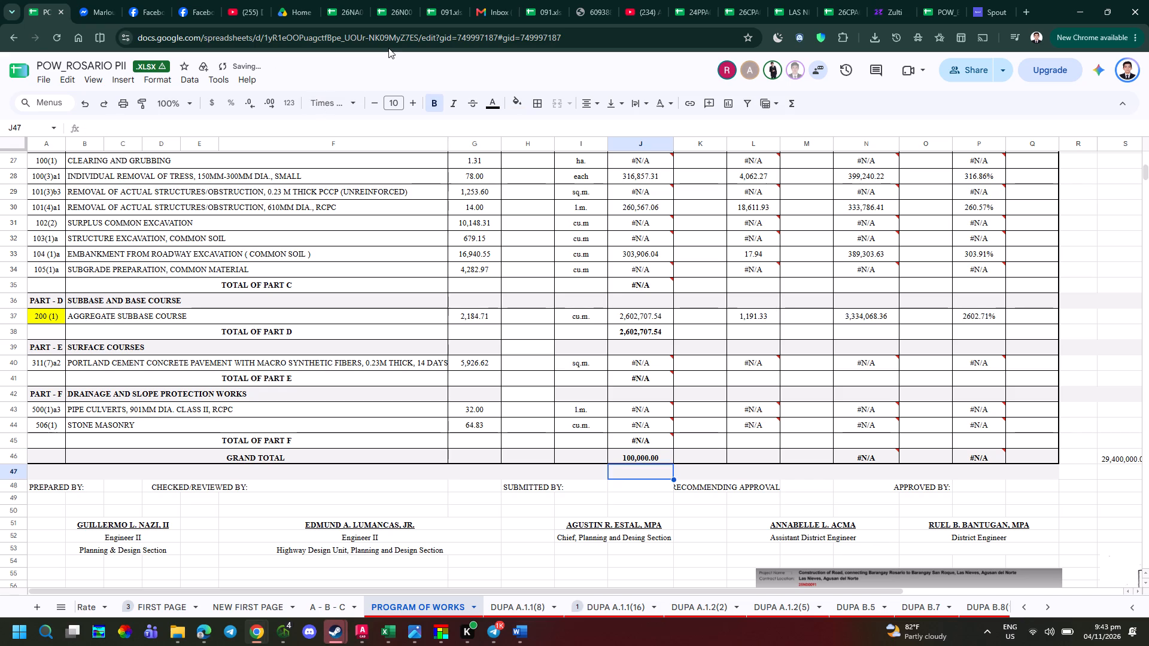
Set the grand total direct cost in J46 of PROGRAM OF WORKS to 100,000,000.
{"action": "key", "text": "Up"}
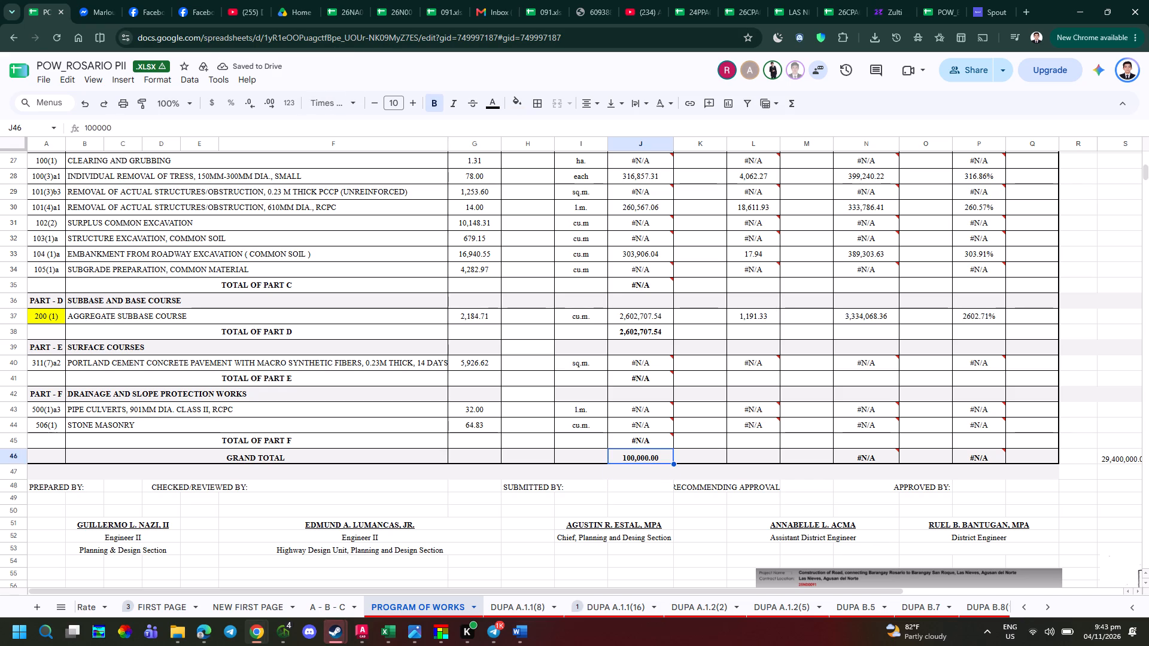
{"action": "left_click", "coordinate": [327, 127]}
{"action": "type", "text": "000"}
{"action": "key", "text": "Return"}
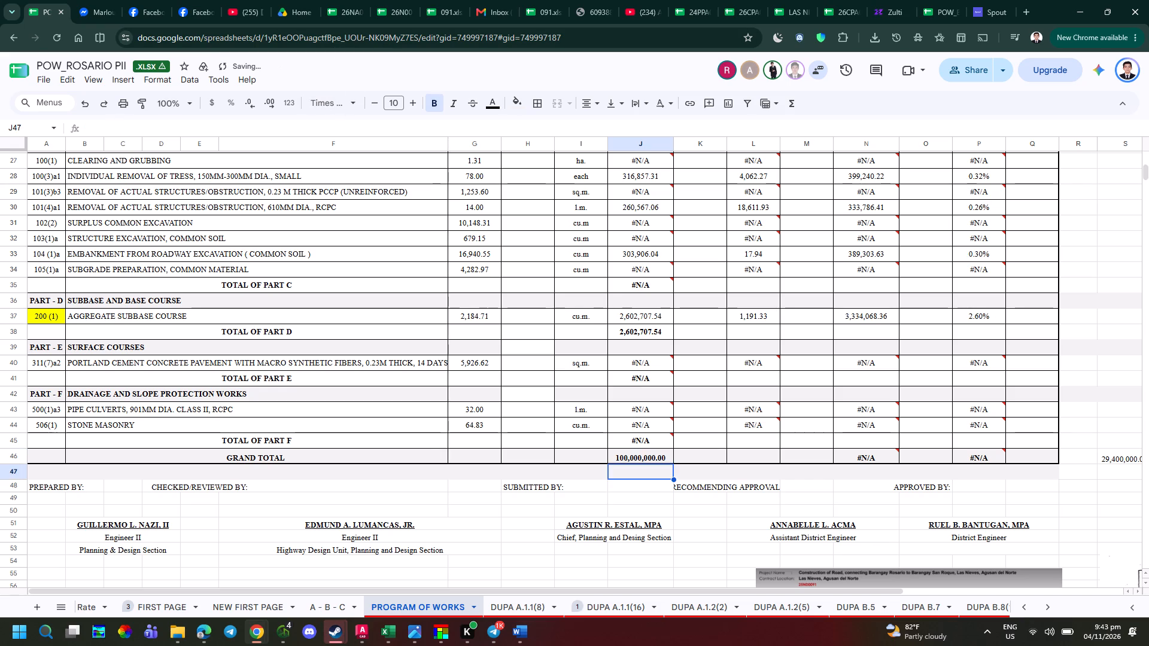
Check item A.1.1(8)'s % direct cost formula in P15 and its total unit cost link in N15.
{"action": "scroll", "coordinate": [518, 196], "scroll_direction": "up", "scroll_amount": 2}
{"action": "scroll", "coordinate": [953, 200], "scroll_direction": "up", "scroll_amount": 2}
{"action": "double_click", "coordinate": [983, 363]}
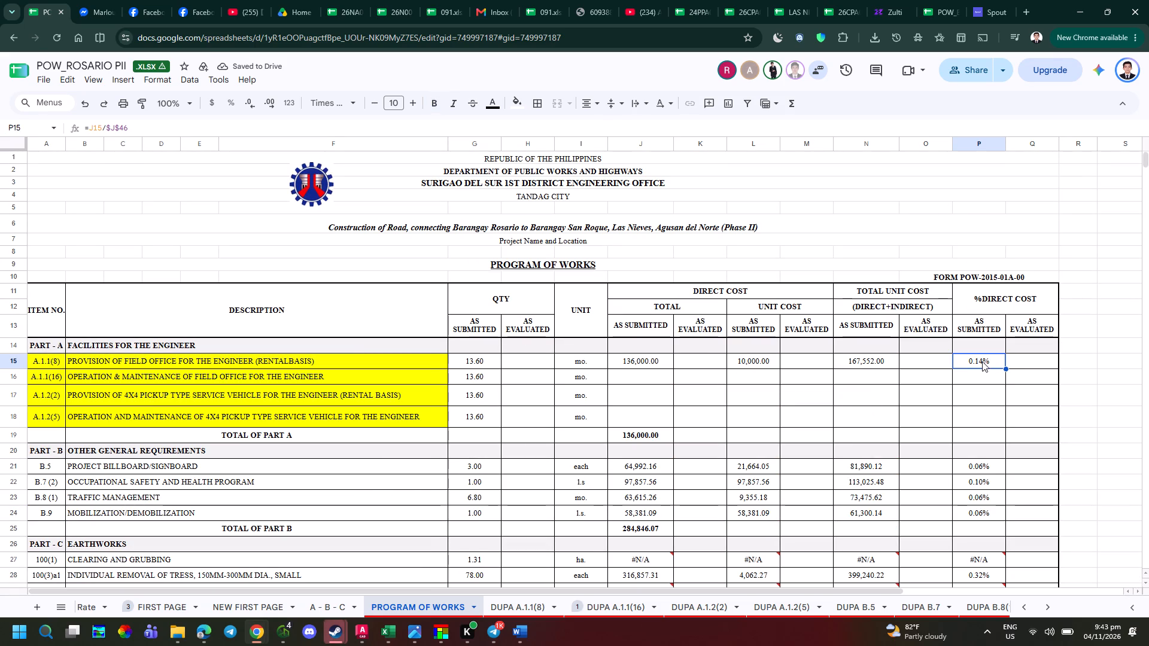
{"action": "left_click", "coordinate": [982, 361]}
{"action": "left_click", "coordinate": [982, 361]}
{"action": "double_click", "coordinate": [982, 361]}
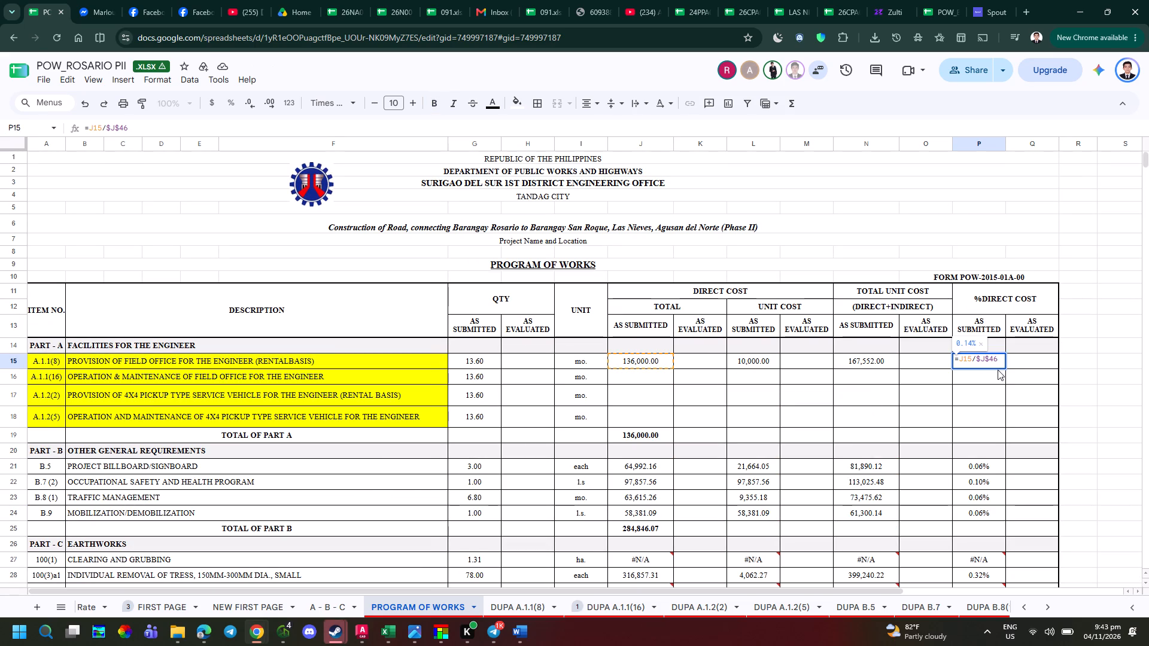
{"action": "key", "text": "Escape"}
{"action": "double_click", "coordinate": [863, 361]}
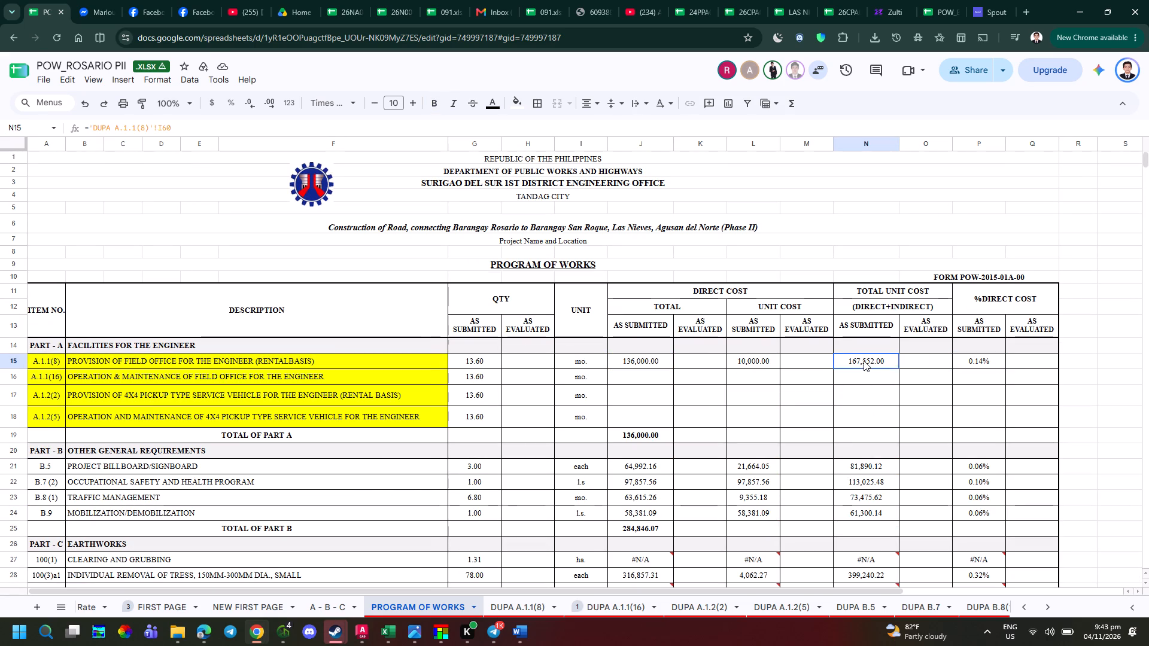
{"action": "key", "text": "Escape"}
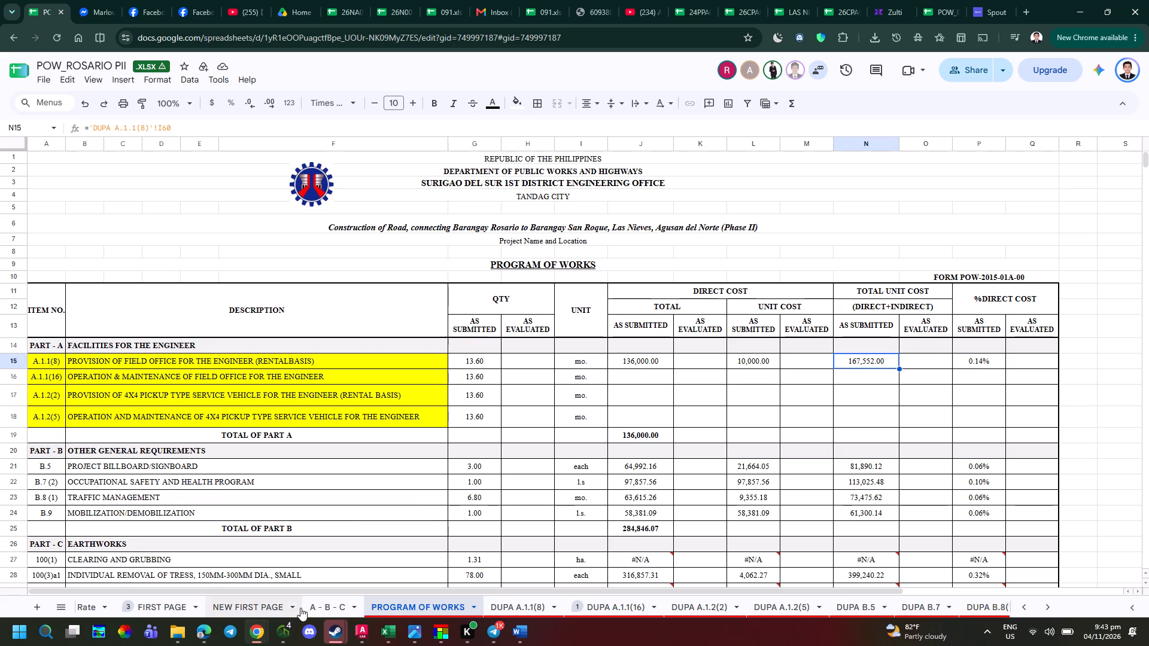
In DUPA A.1.1(8), review the formulas for submitted contractor's profit, VAT and total unit cost in I56, I58 and I60.
{"action": "left_click", "coordinate": [509, 624]}
{"action": "left_click", "coordinate": [631, 645]}
{"action": "left_click", "coordinate": [503, 607]}
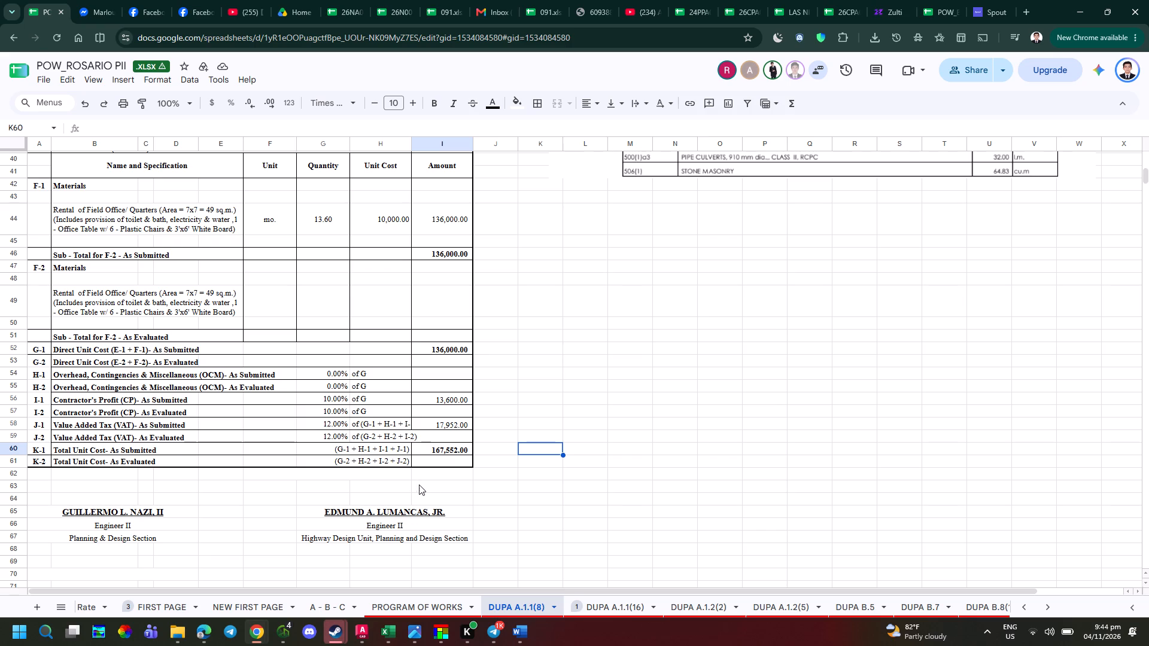
{"action": "double_click", "coordinate": [448, 451]}
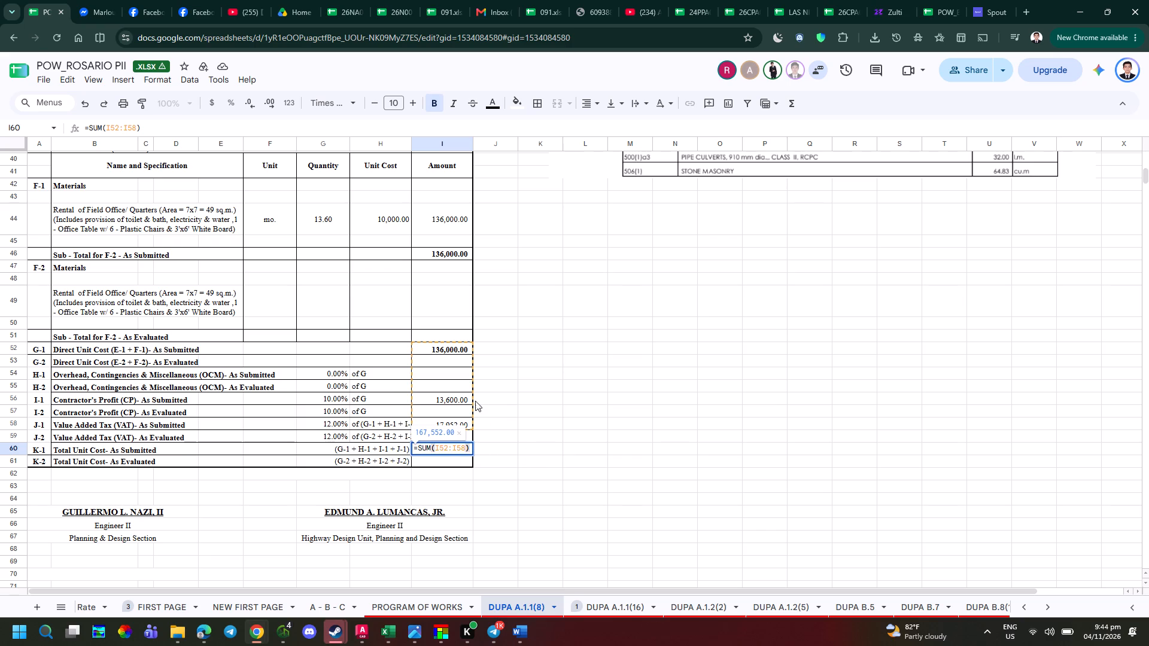
{"action": "key", "text": "Escape"}
{"action": "double_click", "coordinate": [455, 400]}
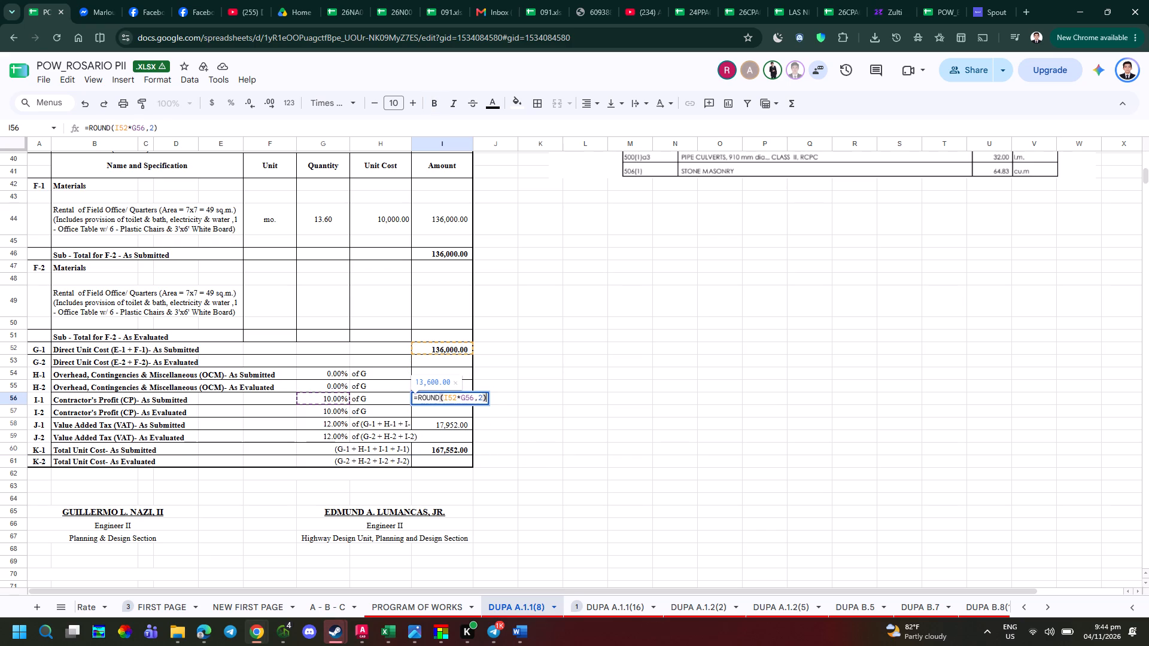
{"action": "key", "text": "Escape"}
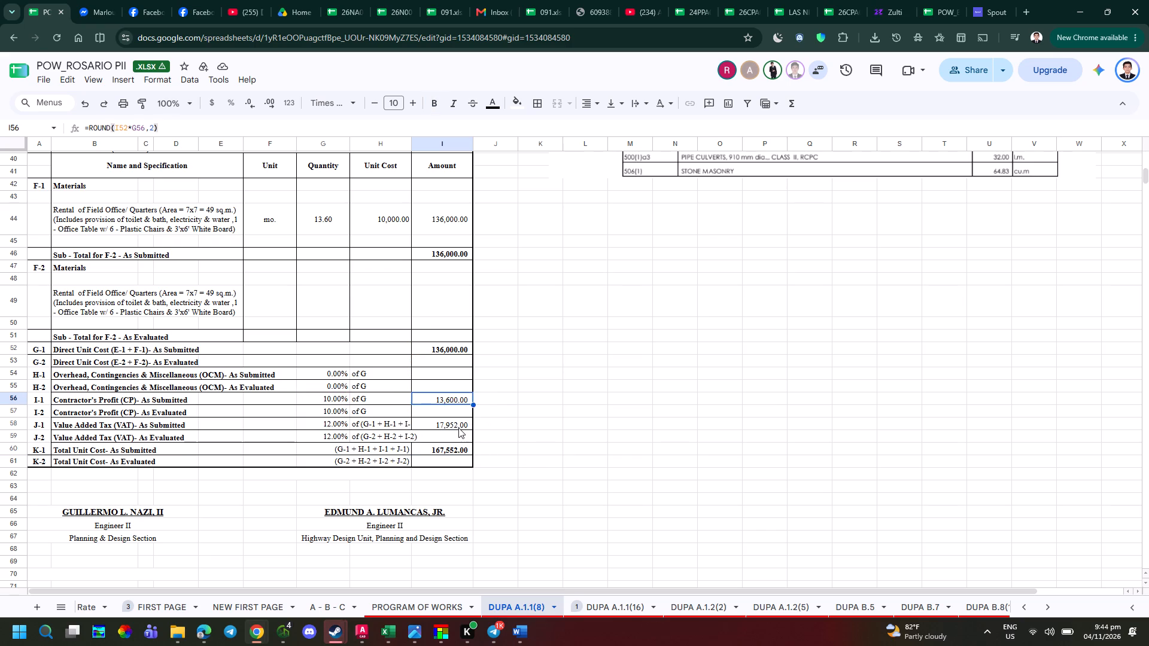
{"action": "double_click", "coordinate": [458, 428]}
{"action": "key", "text": "Escape"}
{"action": "double_click", "coordinate": [466, 450]}
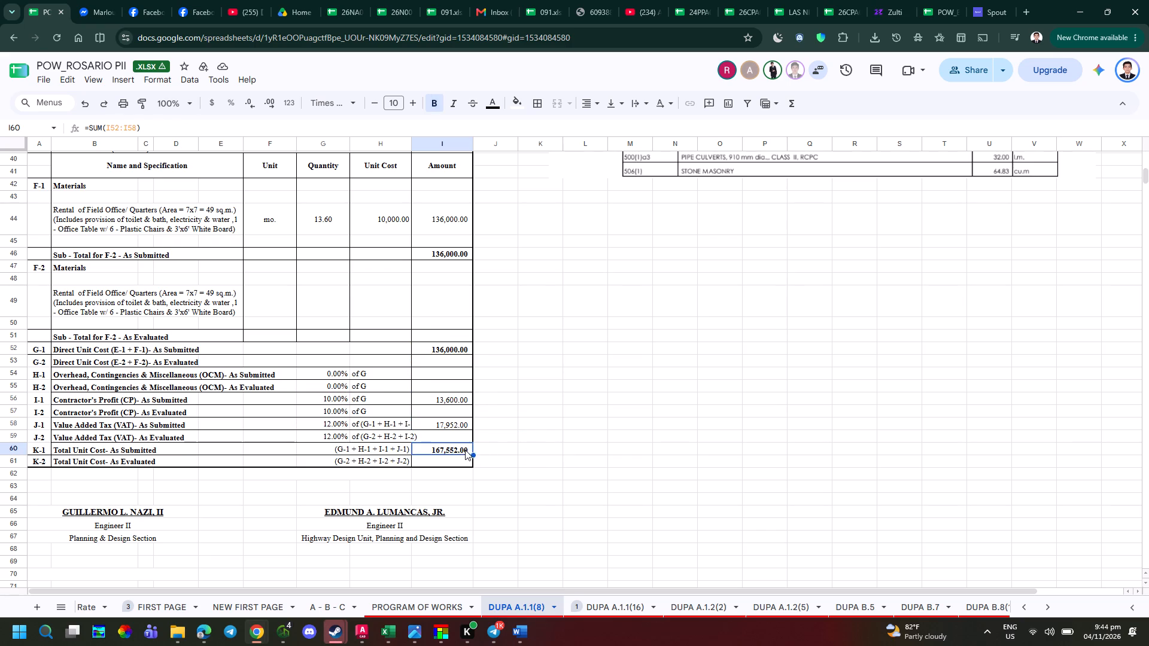
{"action": "left_click", "coordinate": [465, 450]}
{"action": "key", "text": "Escape"}
In PROGRAM OF WORKS, link item A.1.1(16)'s submitted total direct cost, J16, to the G-1 direct unit cost, J45, of DUPA A.1.1(16).
{"action": "left_click", "coordinate": [464, 604]}
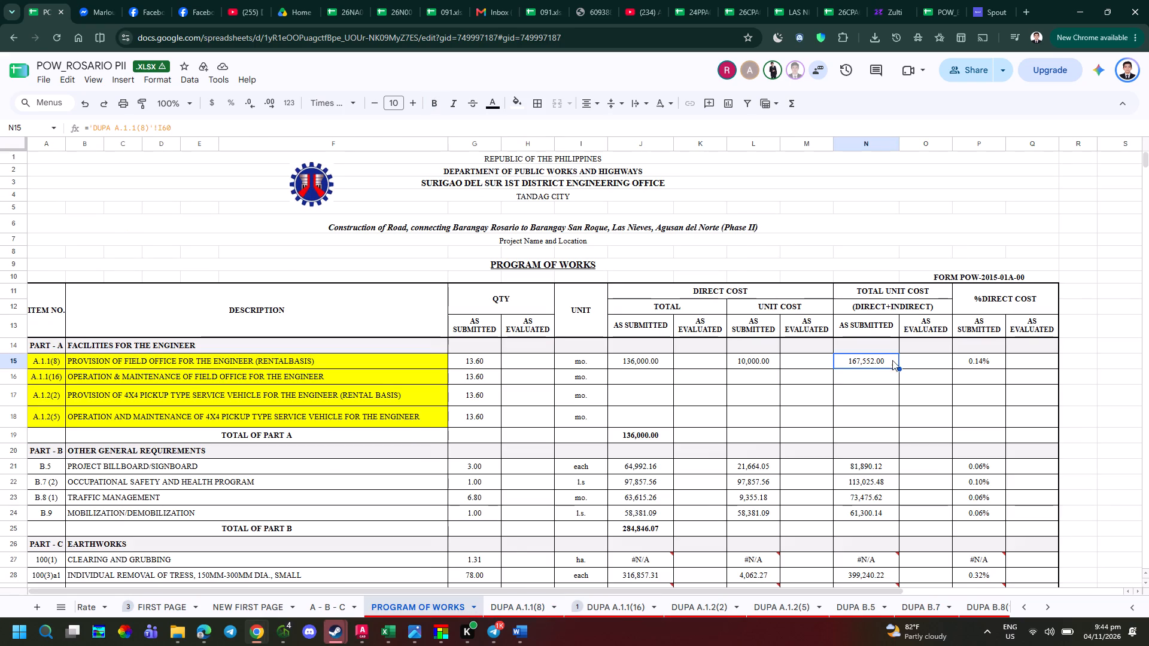
{"action": "left_click", "coordinate": [625, 386]}
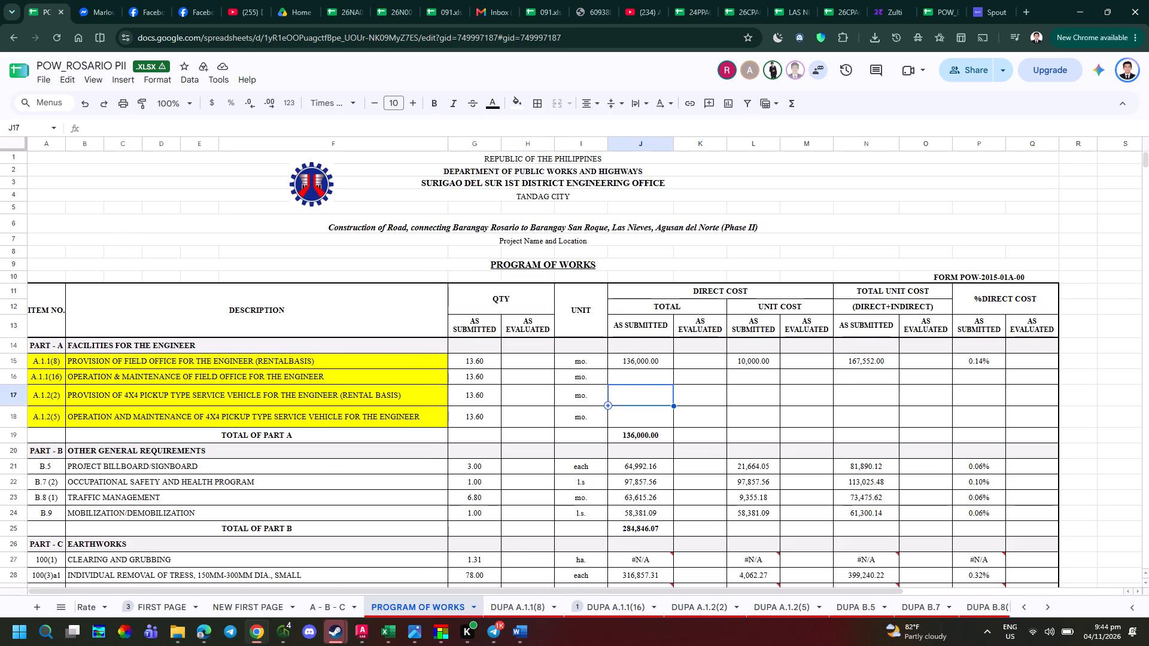
{"action": "left_click", "coordinate": [627, 379]}
{"action": "key", "text": "equal"}
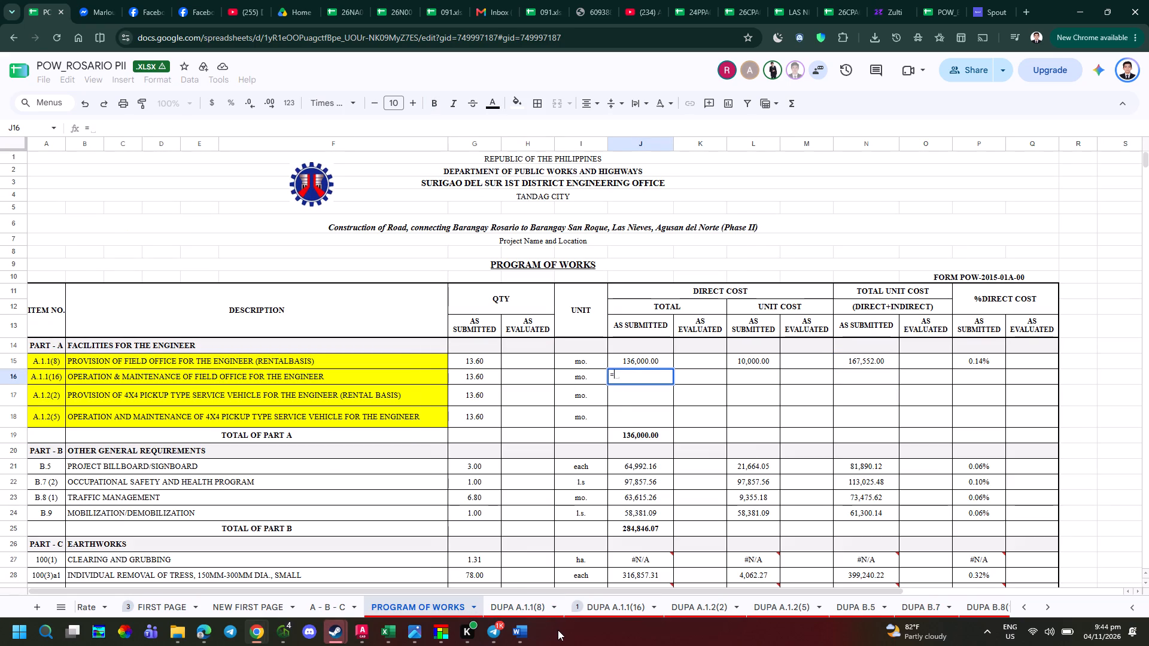
{"action": "left_click", "coordinate": [628, 611]}
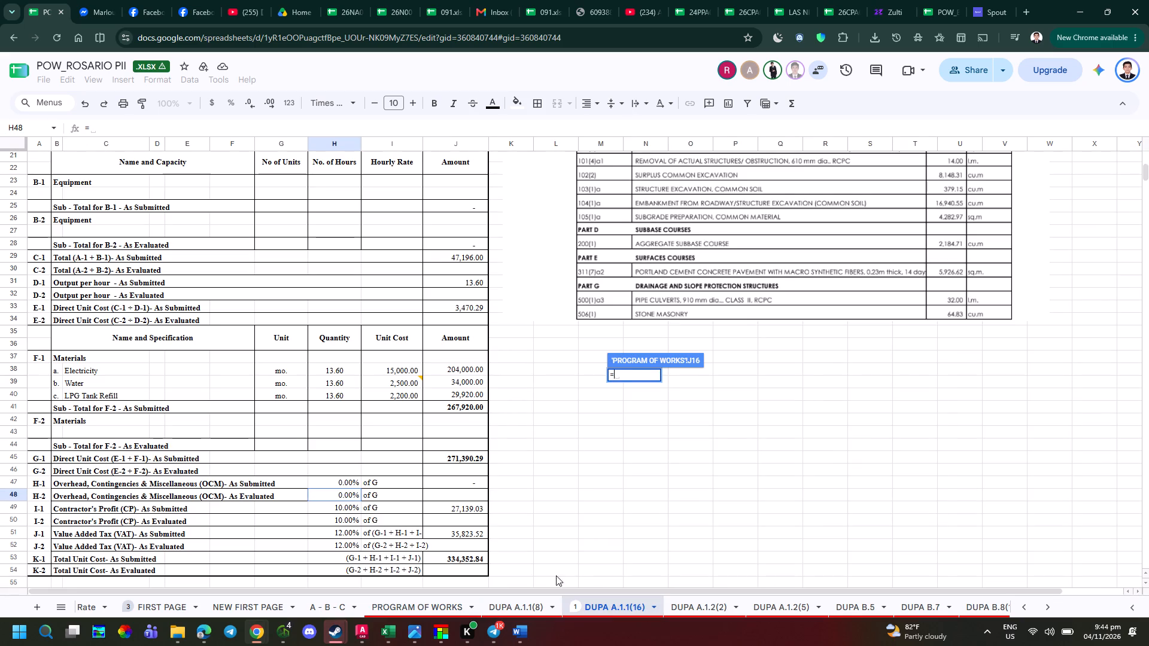
{"action": "left_click", "coordinate": [466, 458]}
{"action": "key", "text": "Return"}
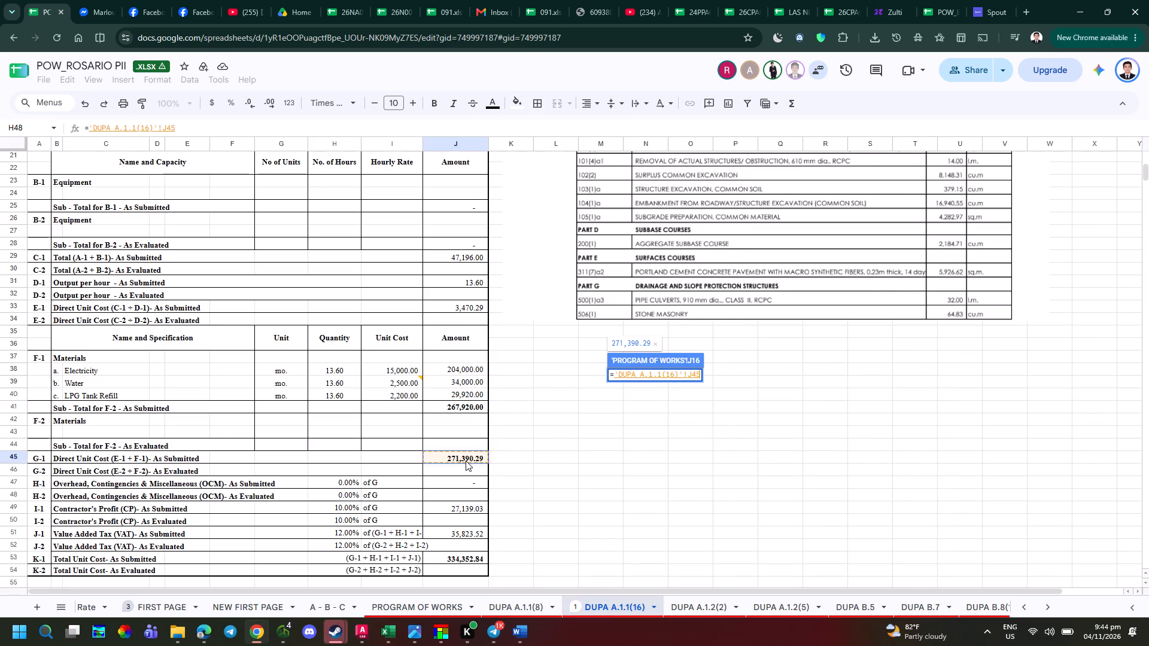
Copy item A.1.1(8)'s submitted direct unit cost formula from L15 down to L16, giving =J16/G16 for item A.1.1(16).
{"action": "left_click", "coordinate": [776, 376]}
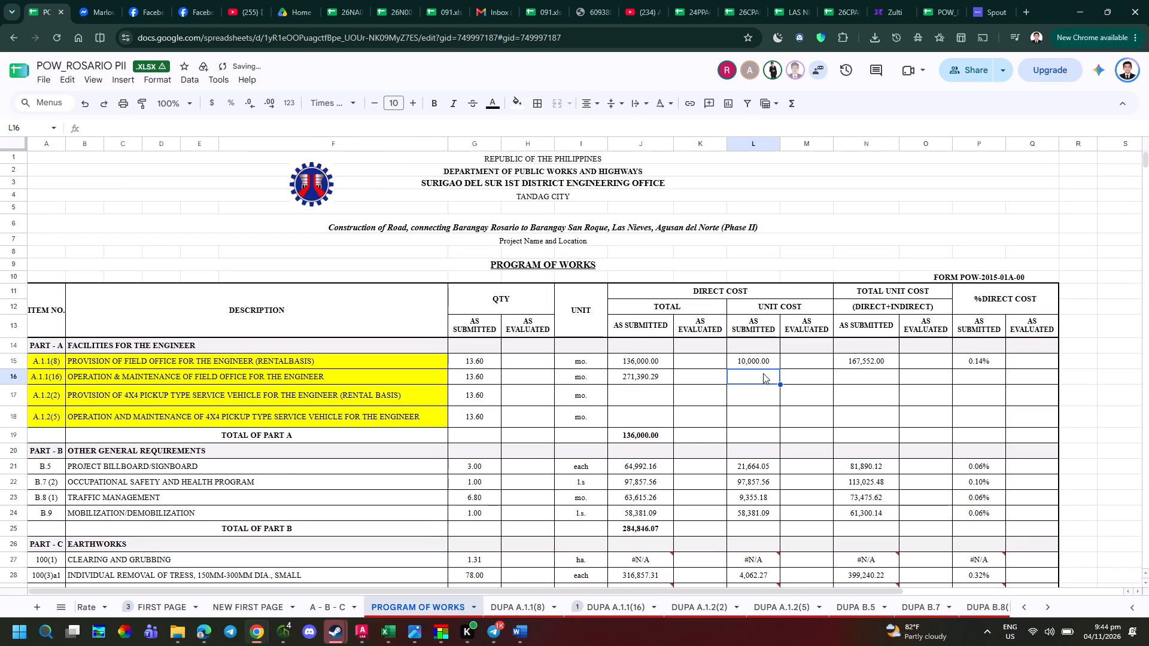
{"action": "left_click", "coordinate": [758, 366]}
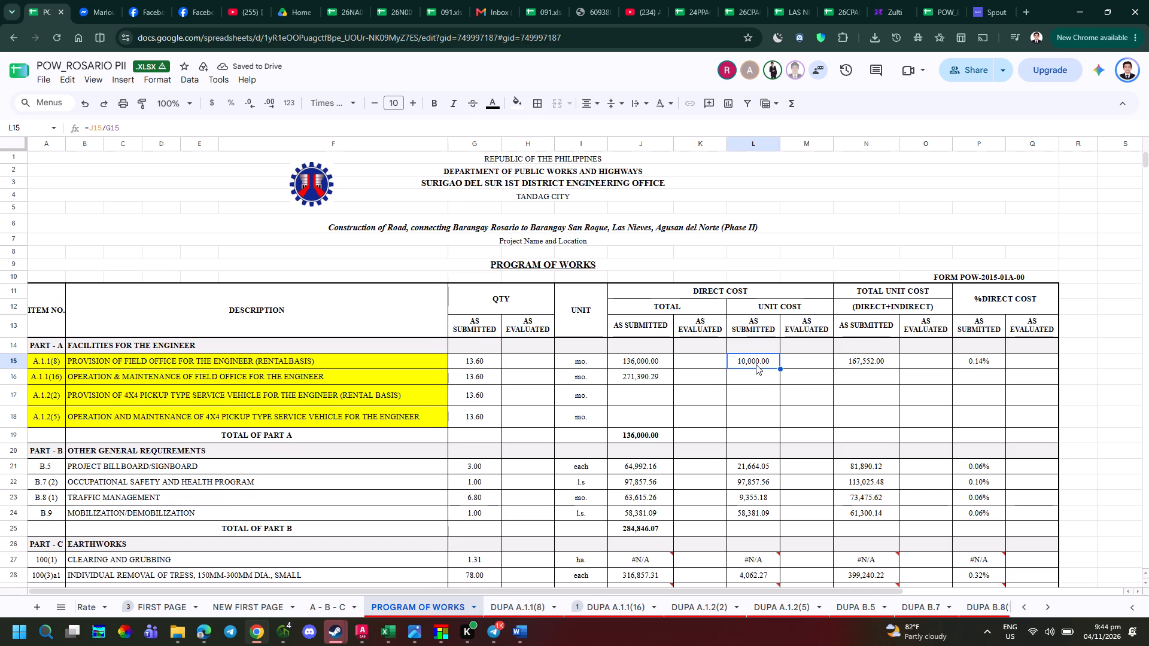
{"action": "double_click", "coordinate": [756, 364]}
{"action": "scroll", "coordinate": [754, 368], "scroll_direction": "down", "scroll_amount": 5}
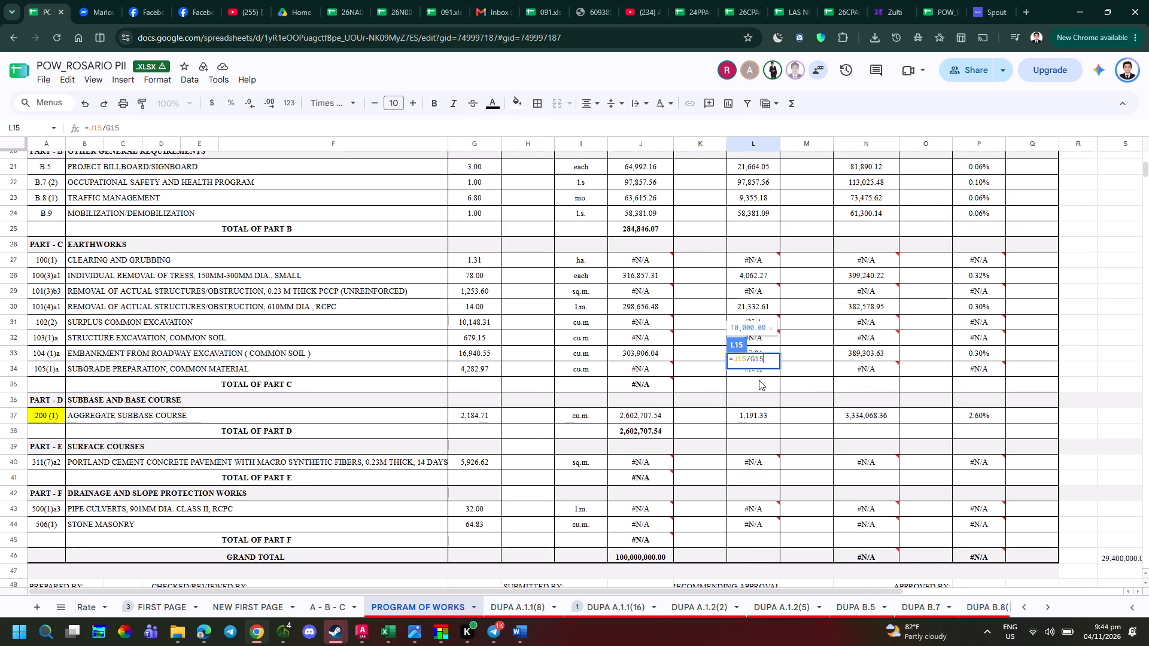
{"action": "scroll", "coordinate": [759, 380], "scroll_direction": "up", "scroll_amount": 4}
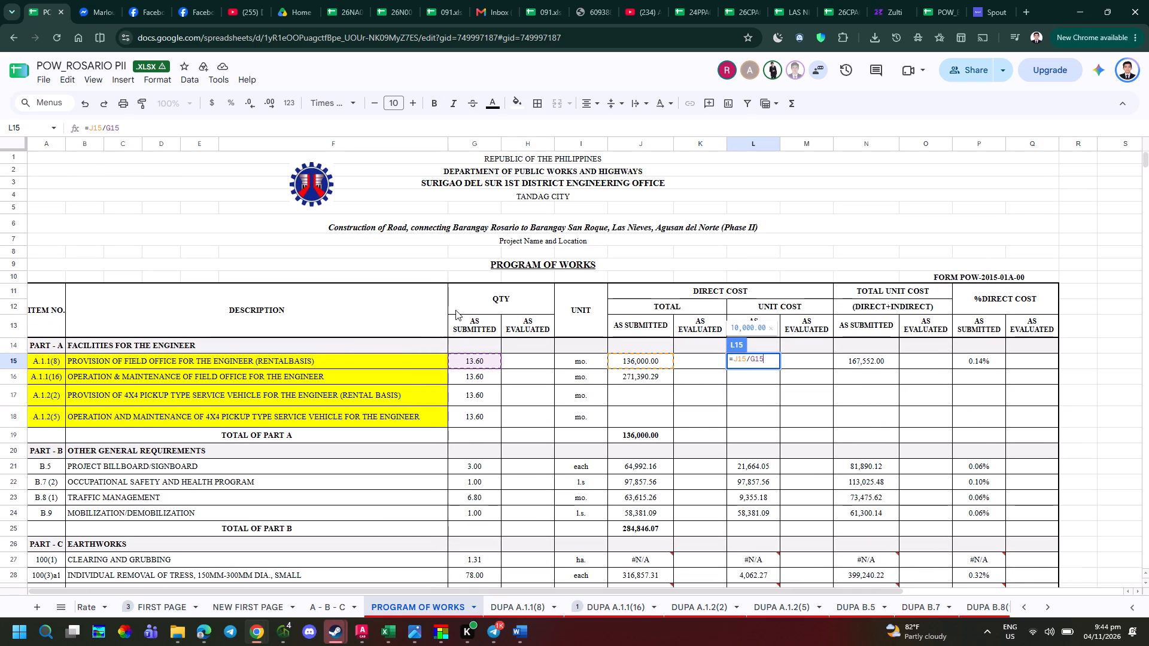
{"action": "key", "text": "Escape"}
{"action": "left_click", "coordinate": [742, 376]}
{"action": "key", "text": "ctrl+d"}
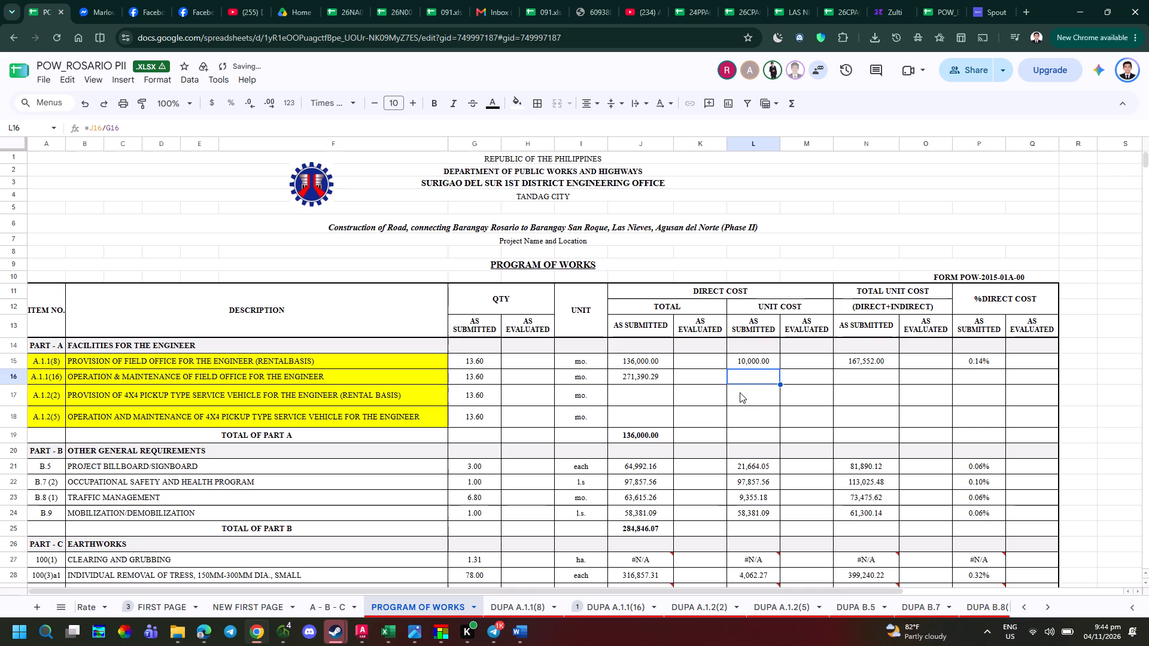
{"action": "left_click", "coordinate": [750, 375]}
In PROGRAM OF WORKS, link item A.1.1(16)'s submitted total unit cost, N16, to the K-1 total unit cost, J53, of DUPA A.1.1(16).
{"action": "left_click_drag", "start_coordinate": [521, 600], "coordinate": [531, 607]}
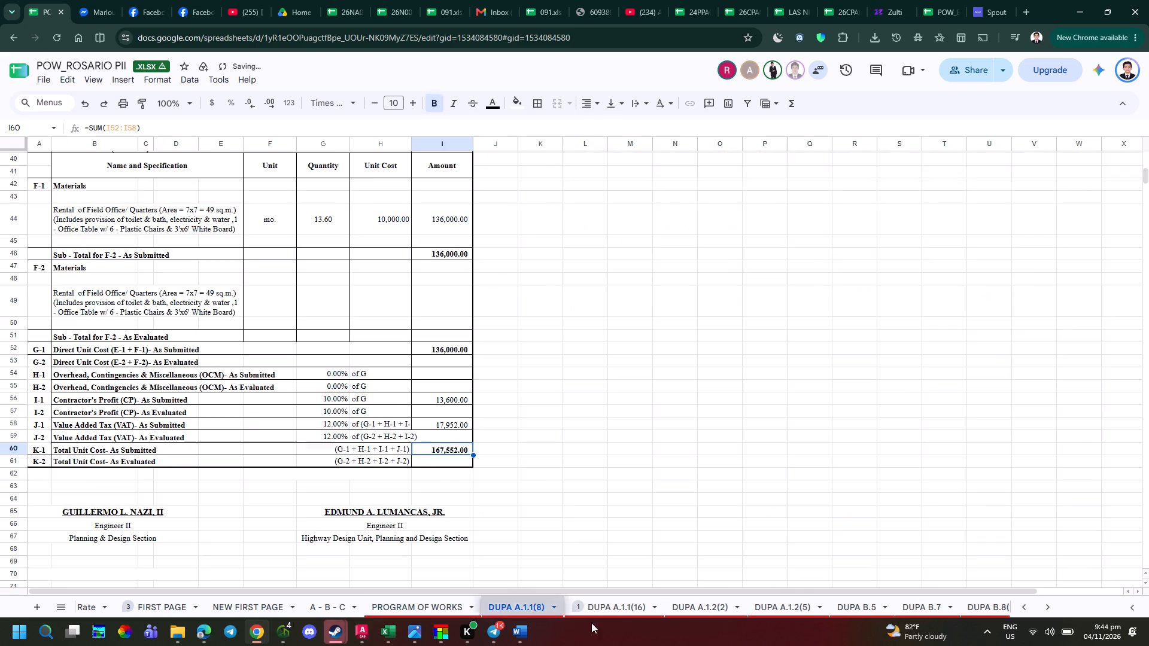
{"action": "left_click", "coordinate": [615, 605]}
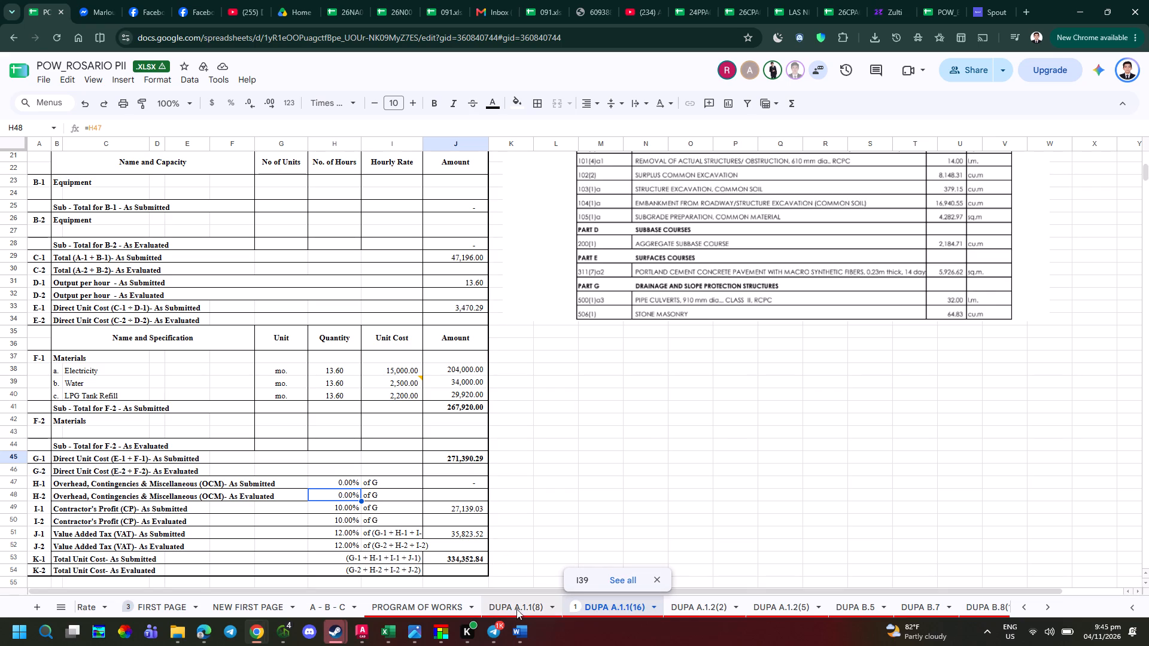
{"action": "left_click", "coordinate": [443, 602]}
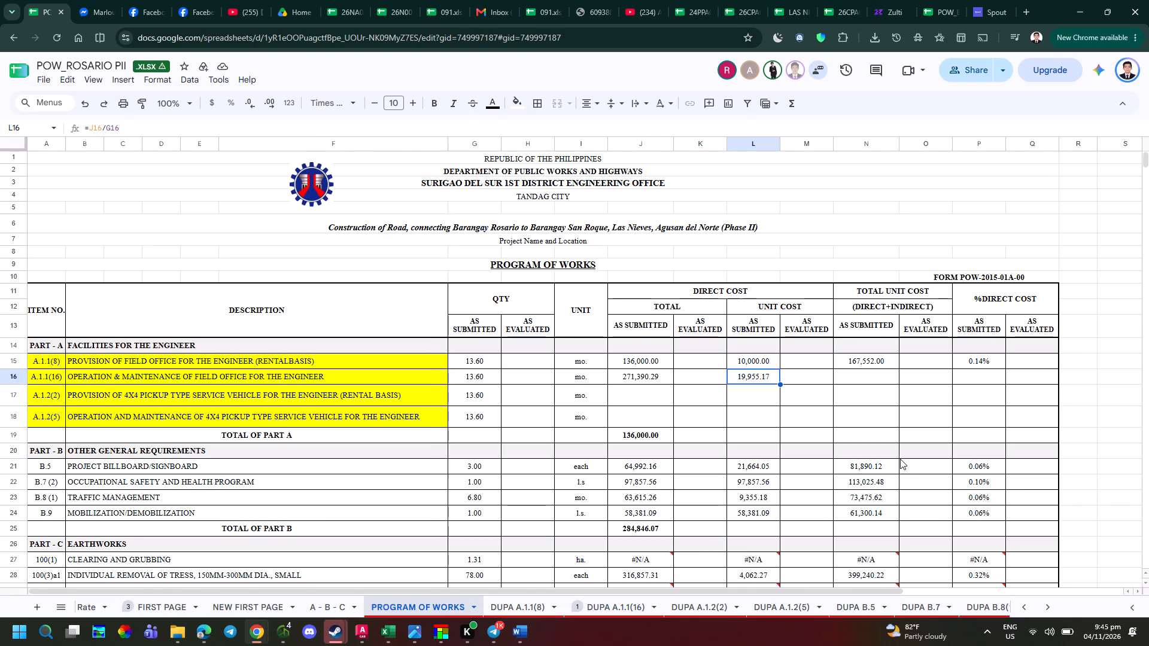
{"action": "left_click_drag", "start_coordinate": [858, 390], "coordinate": [858, 385]}
{"action": "left_click", "coordinate": [860, 378]}
{"action": "key", "text": "equal"}
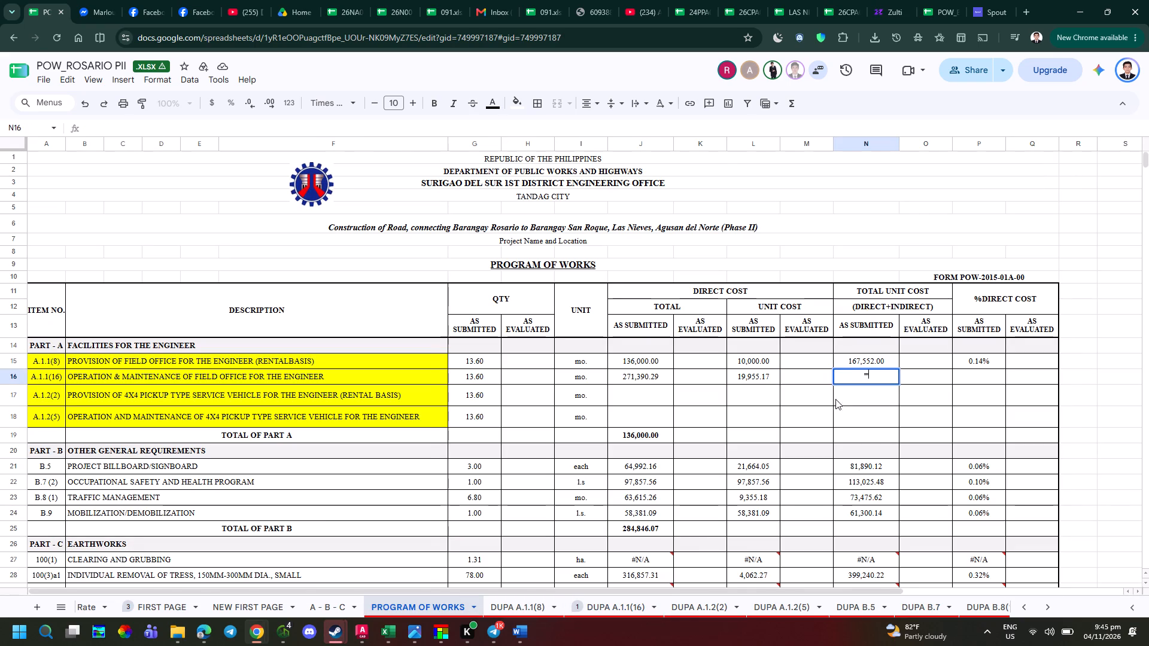
{"action": "left_click", "coordinate": [607, 606]}
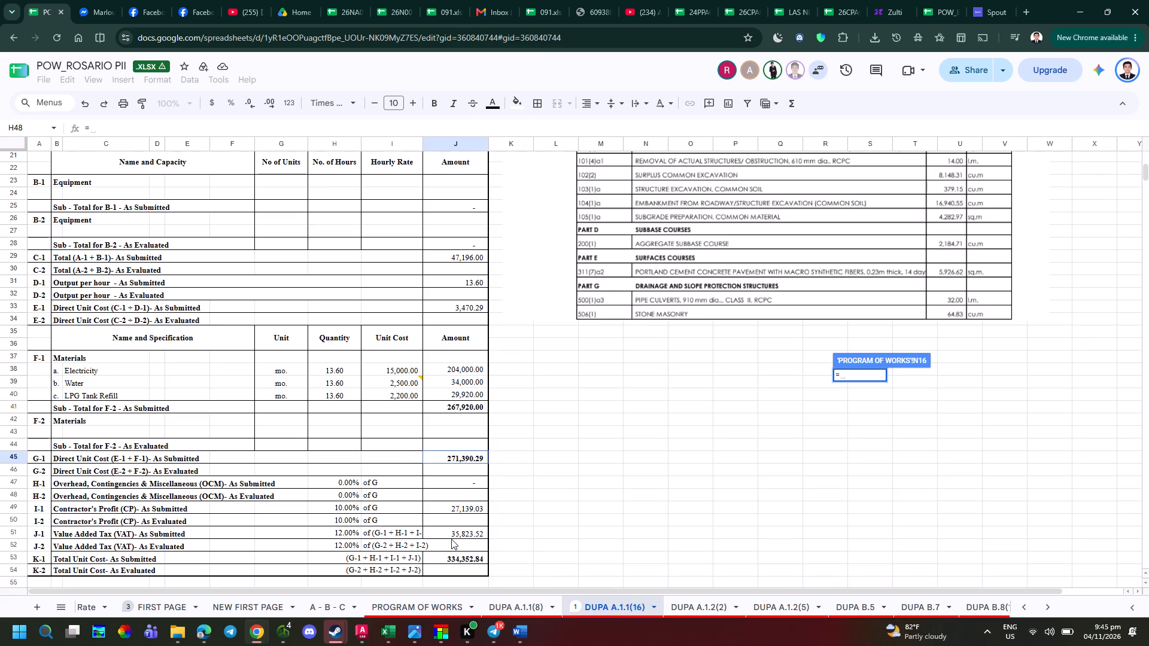
{"action": "left_click", "coordinate": [473, 561]}
{"action": "key", "text": "Return"}
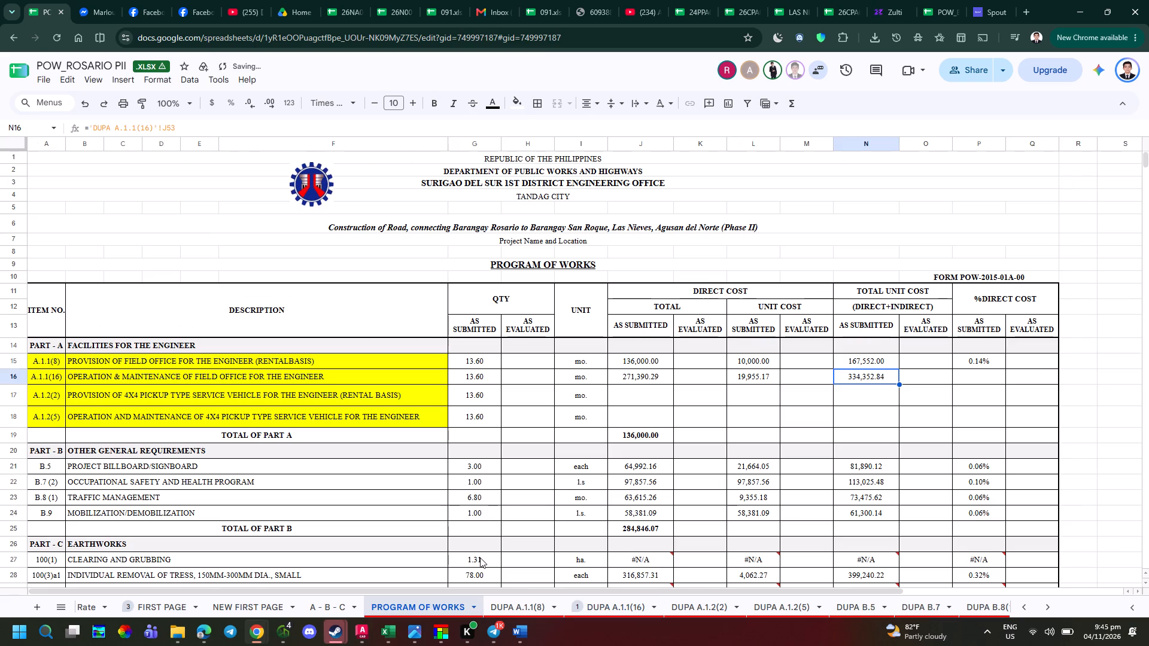
Copy the submitted % direct cost formula from P15 down to P16, giving =J16/$J$46 for item A.1.1(16).
{"action": "left_click", "coordinate": [990, 380]}
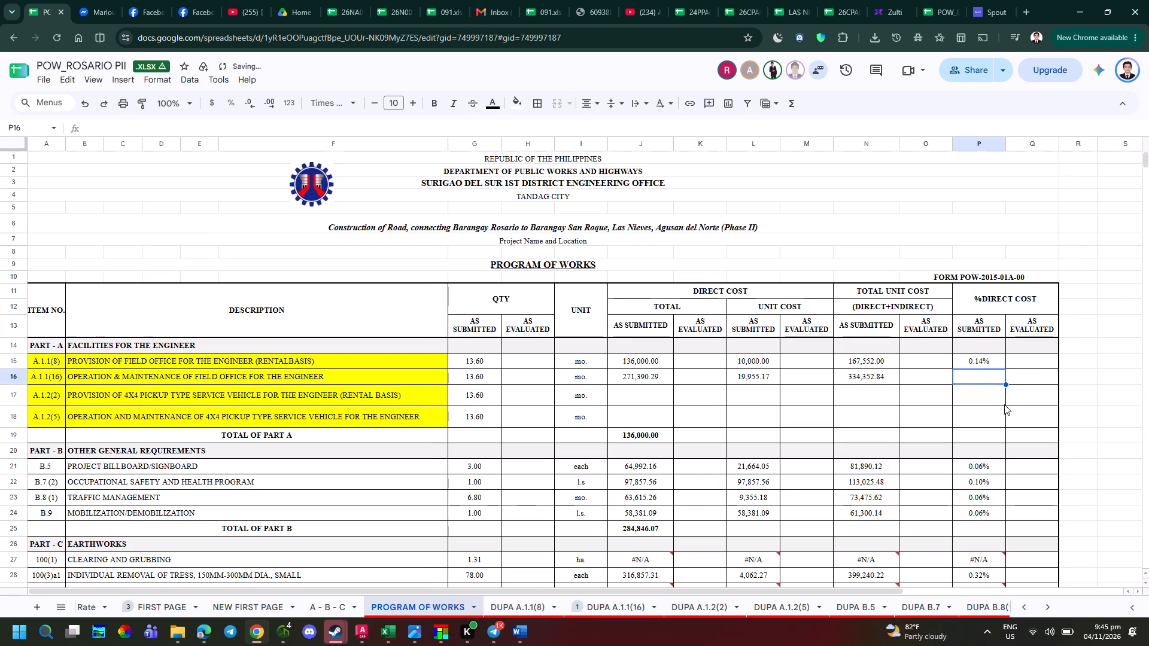
{"action": "key", "text": "ctrl+d"}
{"action": "double_click", "coordinate": [972, 380]}
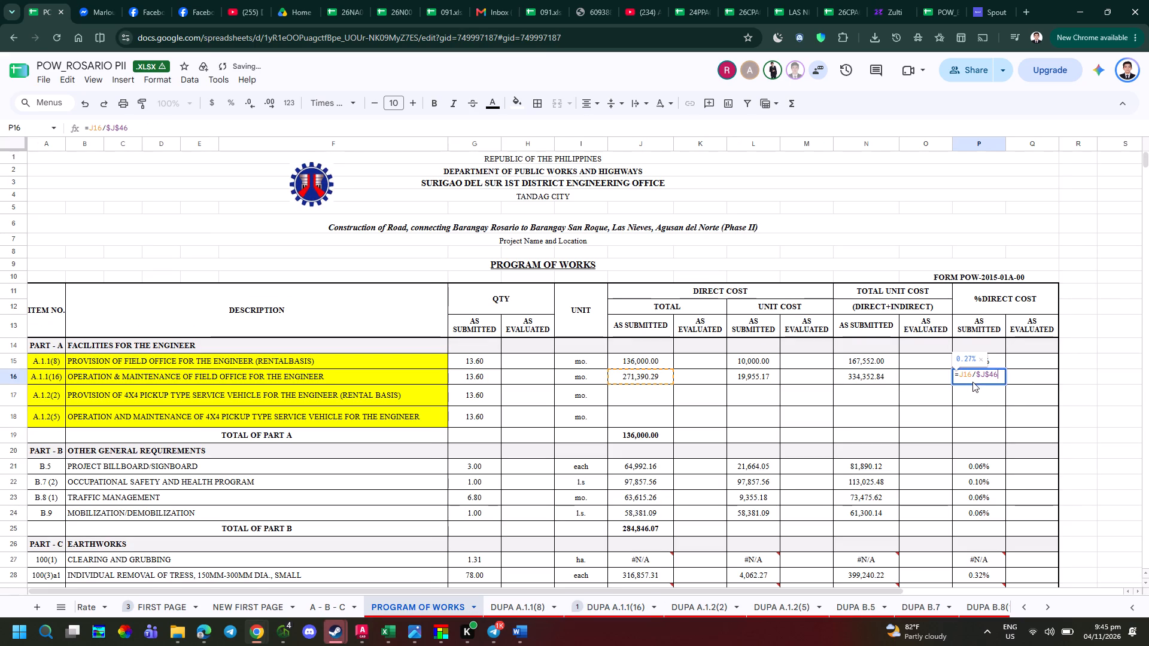
{"action": "key", "text": "Escape"}
Link item A.1.2(2)'s submitted total direct cost, J17, to the G-1 direct unit cost, I59, of DUPA A.1.2(2).
{"action": "left_click", "coordinate": [653, 399]}
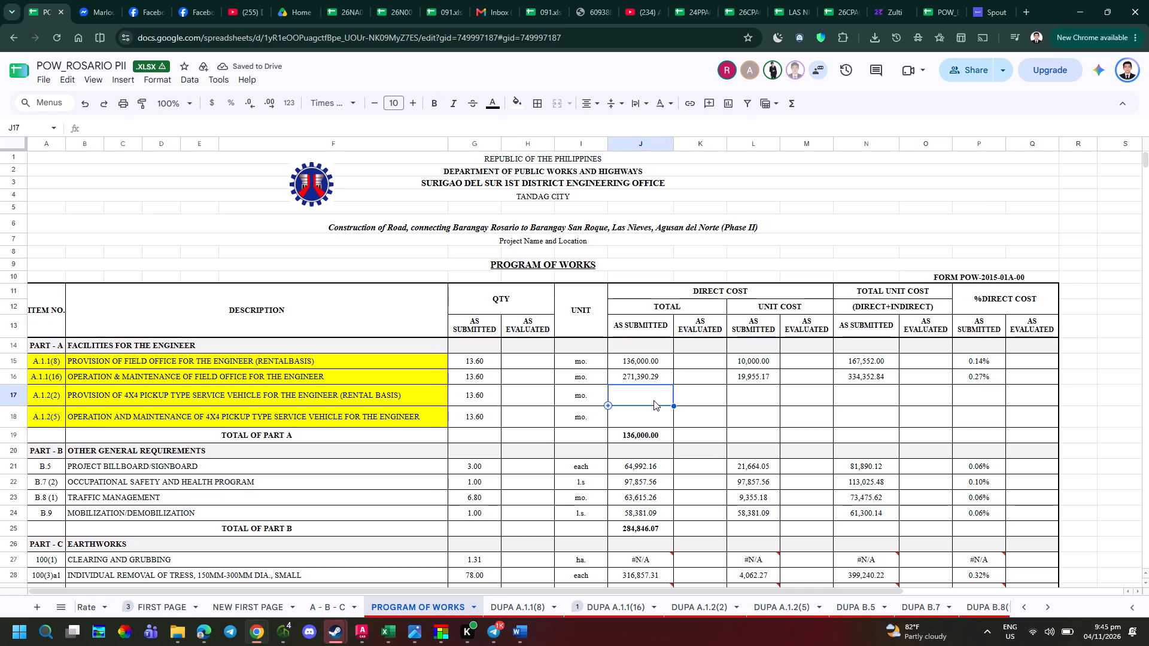
{"action": "key", "text": "equal"}
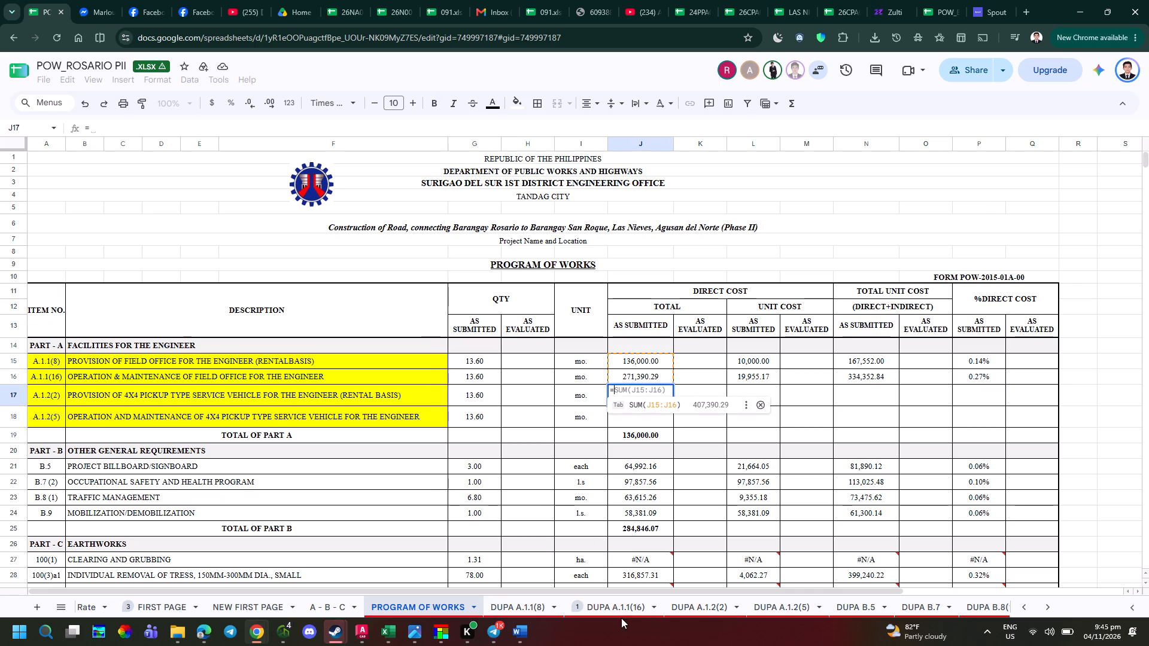
{"action": "left_click", "coordinate": [714, 604]}
{"action": "left_click", "coordinate": [452, 390]}
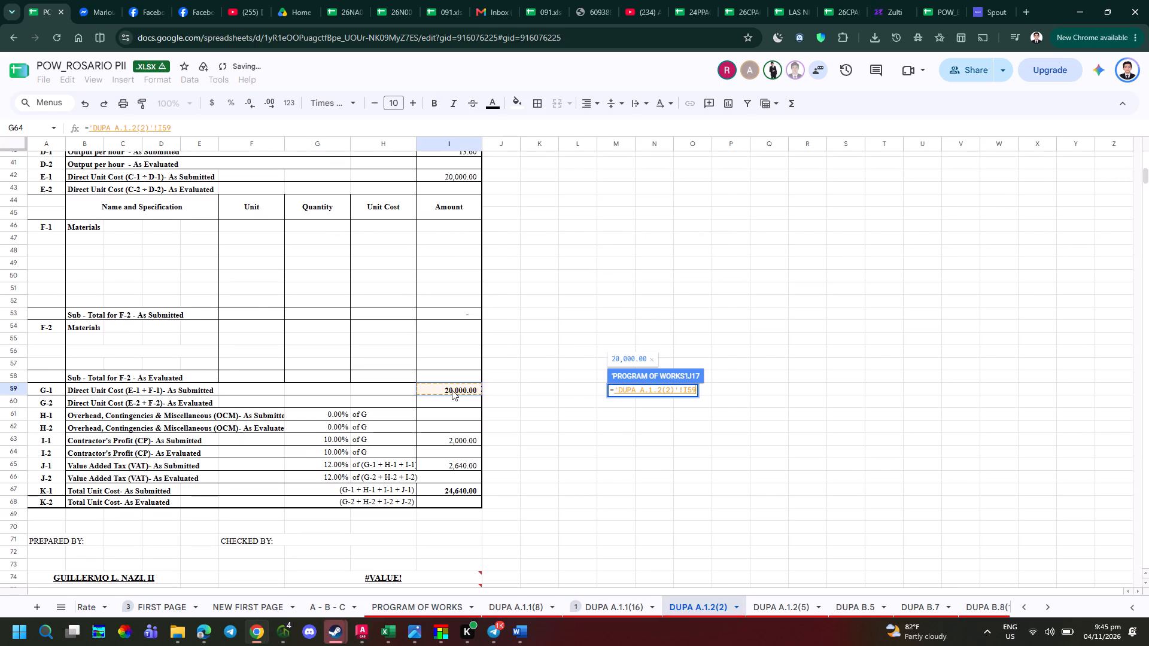
{"action": "key", "text": "Return"}
Copy the submitted direct unit cost formula from L16 down to L17, giving =J17/G17 for item A.1.2(2).
{"action": "left_click", "coordinate": [734, 406]}
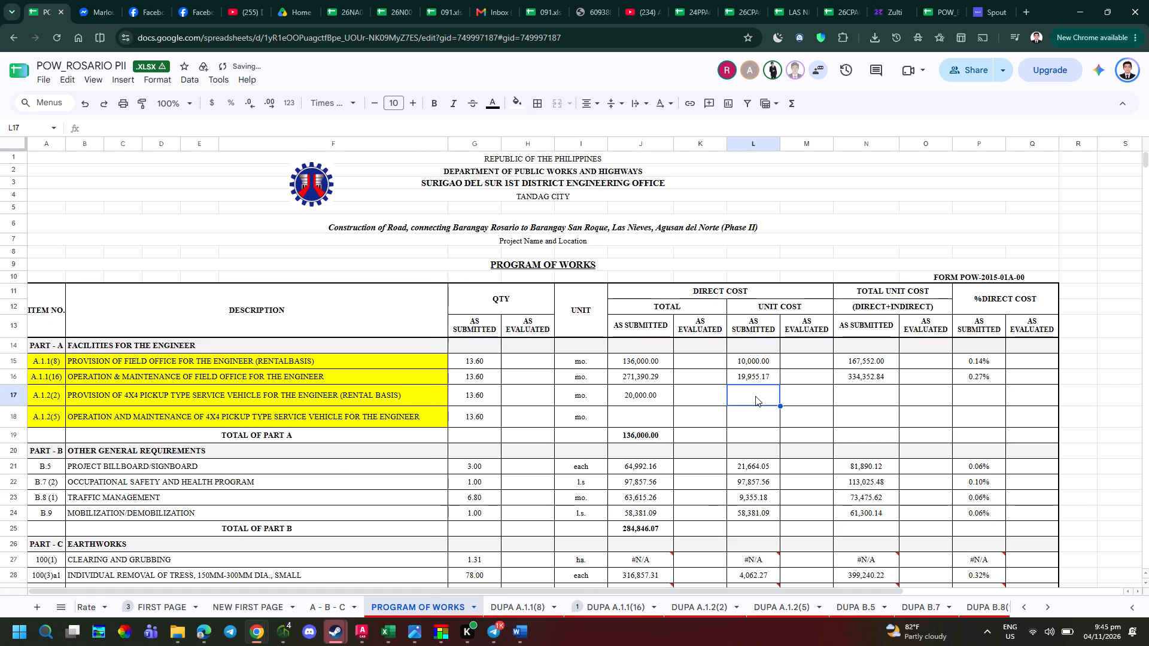
{"action": "key", "text": "ctrl+d"}
{"action": "triple_click", "coordinate": [761, 388]}
{"action": "key", "text": "Escape"}
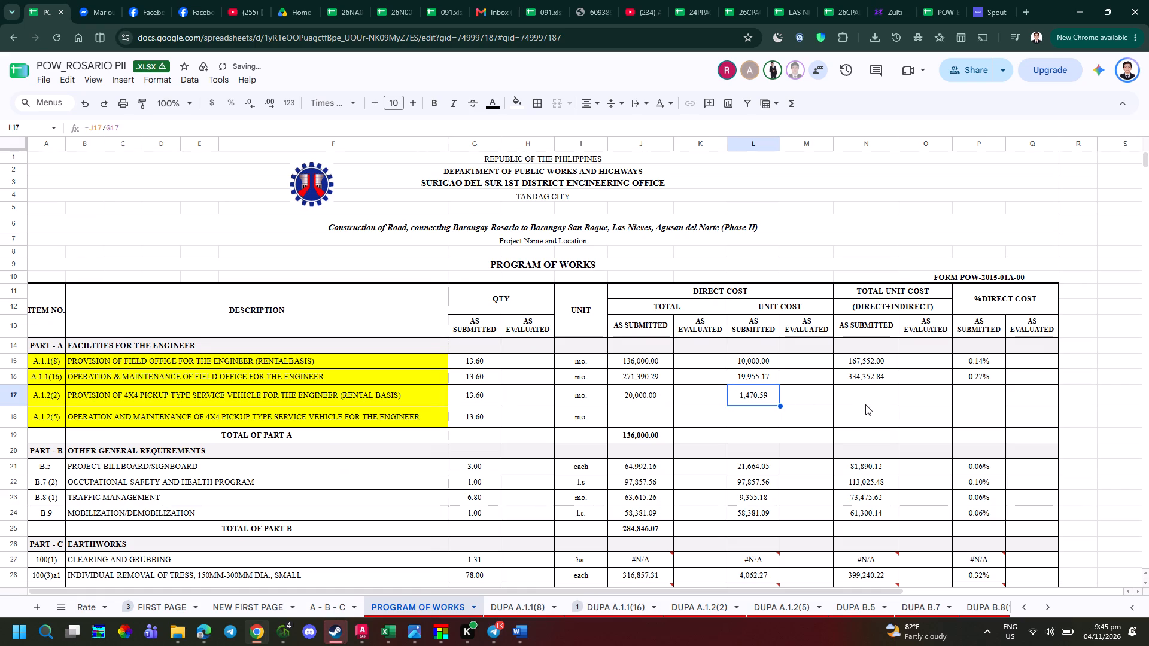
Link item A.1.2(2)'s submitted total unit cost, N17, to the K-1 total unit cost, I67, of DUPA A.1.2(2).
{"action": "left_click", "coordinate": [864, 404]}
{"action": "key", "text": "equal"}
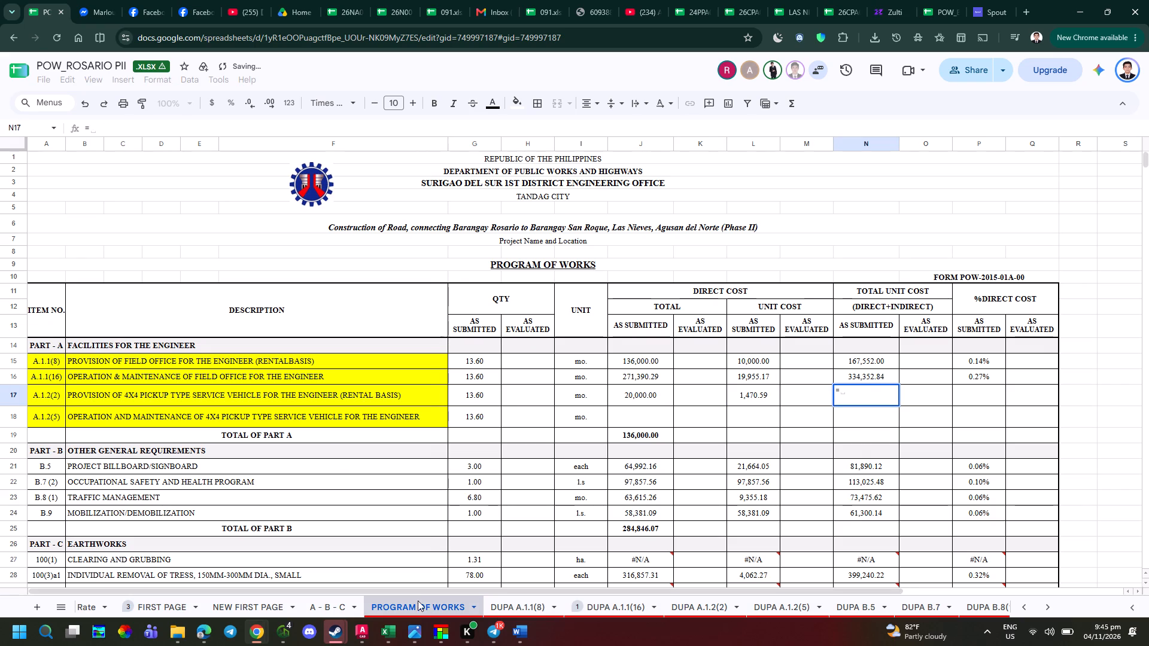
{"action": "left_click", "coordinate": [462, 608]}
{"action": "left_click", "coordinate": [693, 610]}
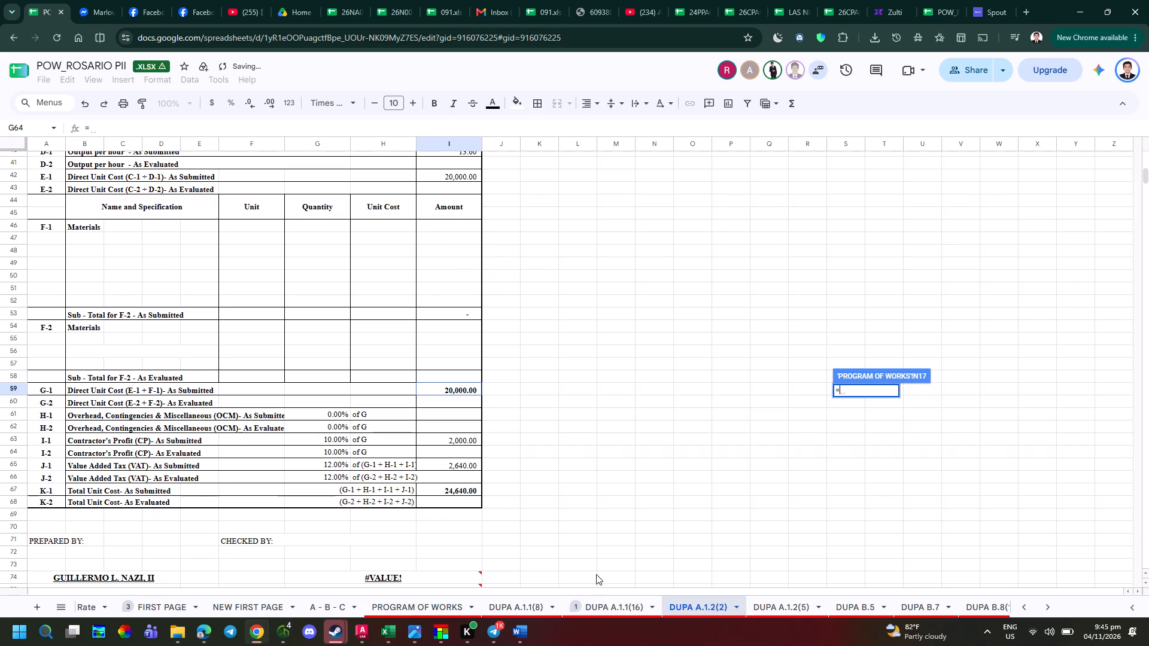
{"action": "left_click", "coordinate": [469, 484]}
{"action": "left_click", "coordinate": [475, 492]}
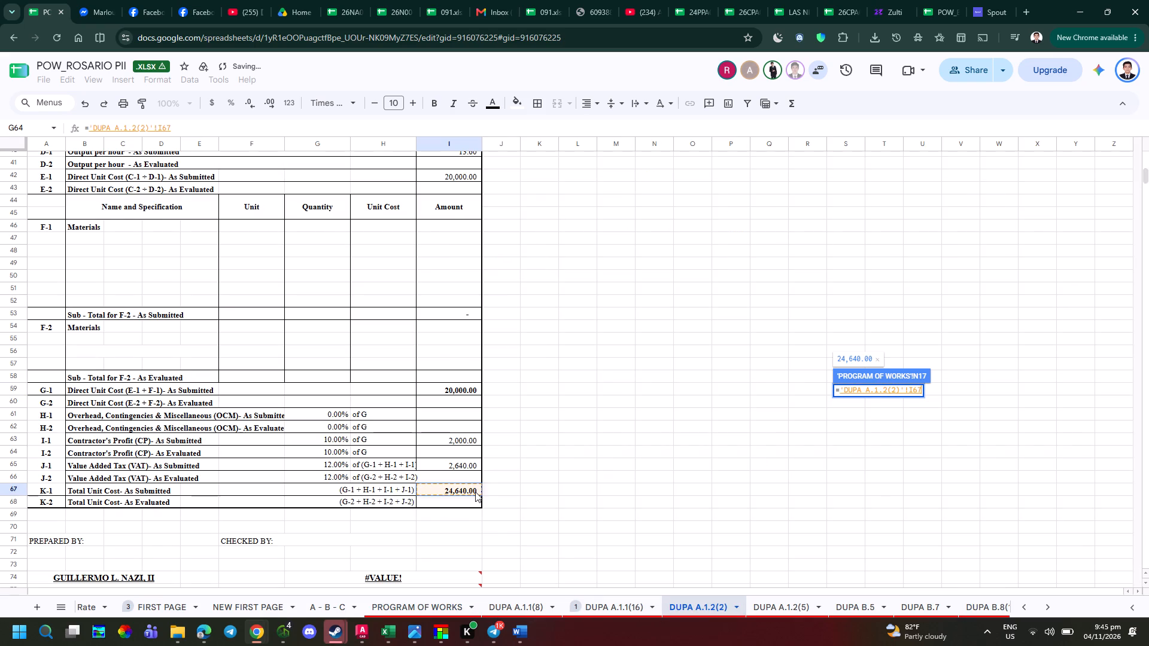
{"action": "key", "text": "Return"}
Copy the submitted % direct cost formula from P16 down to P17 for item A.1.2(2).
{"action": "left_click", "coordinate": [961, 398]}
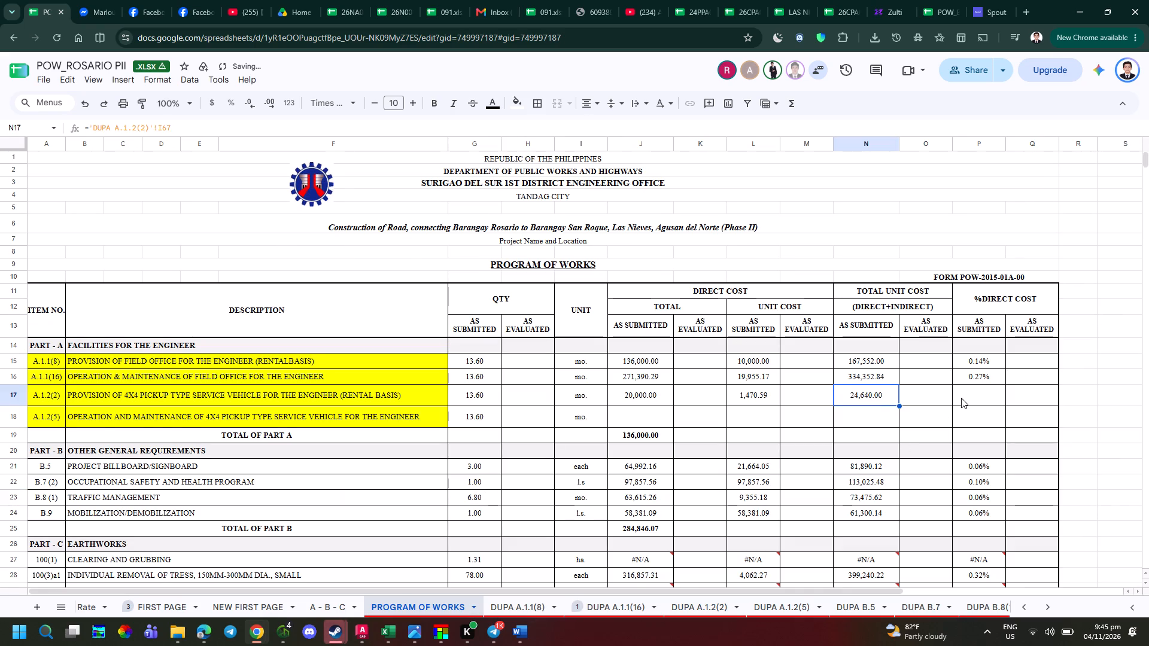
{"action": "key", "text": "ctrl+d"}
{"action": "left_click", "coordinate": [967, 423]}
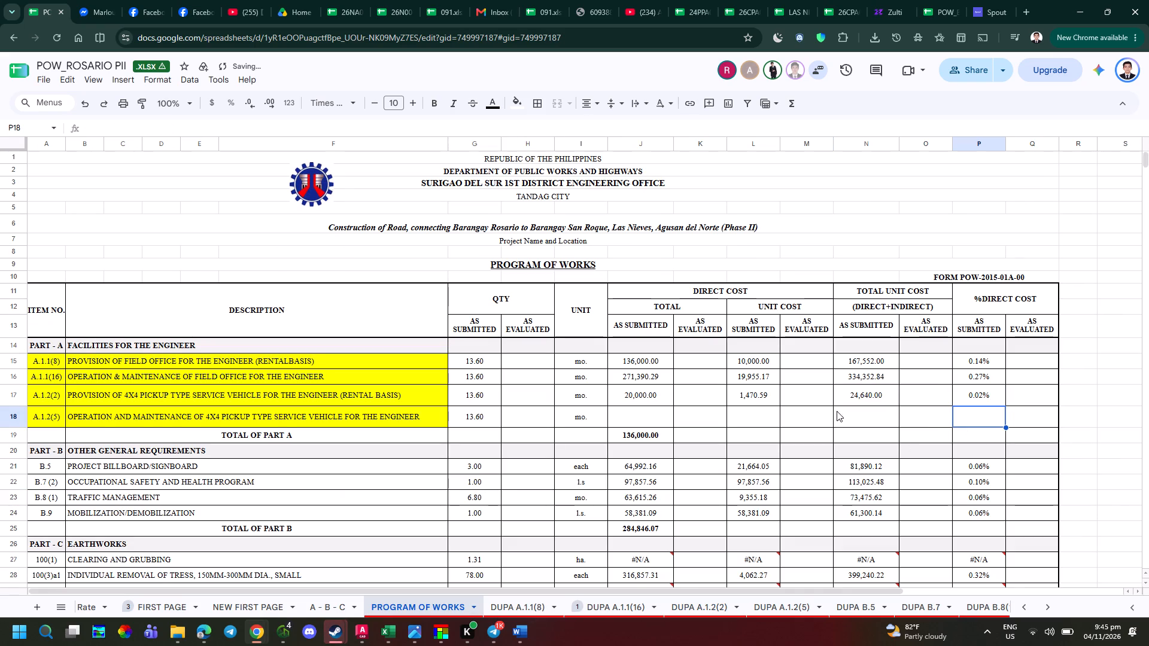
Link item A.1.2(5)'s submitted total direct cost, J18, to the G-1 direct unit cost, J52, of DUPA A.1.2(5).
{"action": "left_click", "coordinate": [624, 423]}
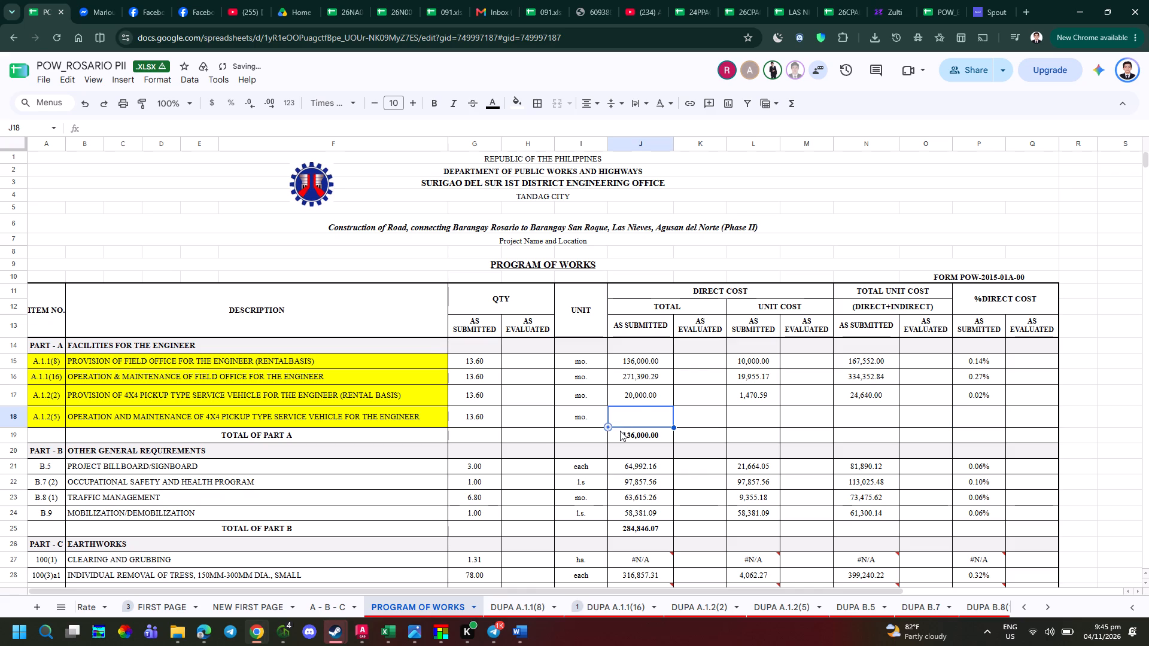
{"action": "key", "text": "equal"}
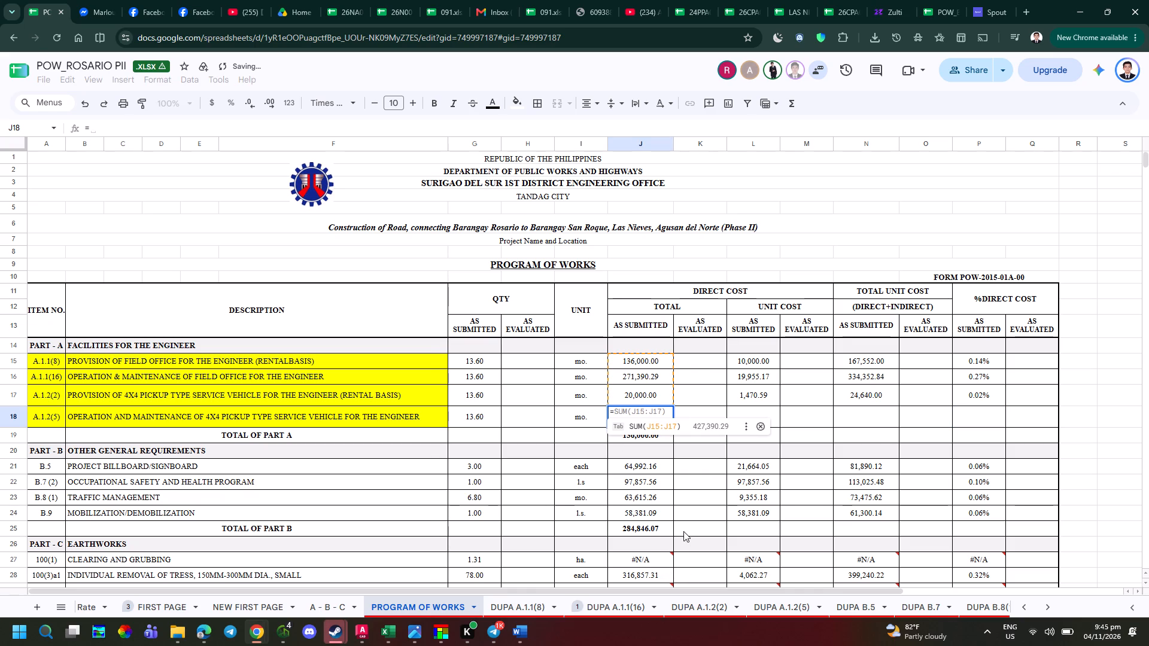
{"action": "left_click", "coordinate": [758, 610]}
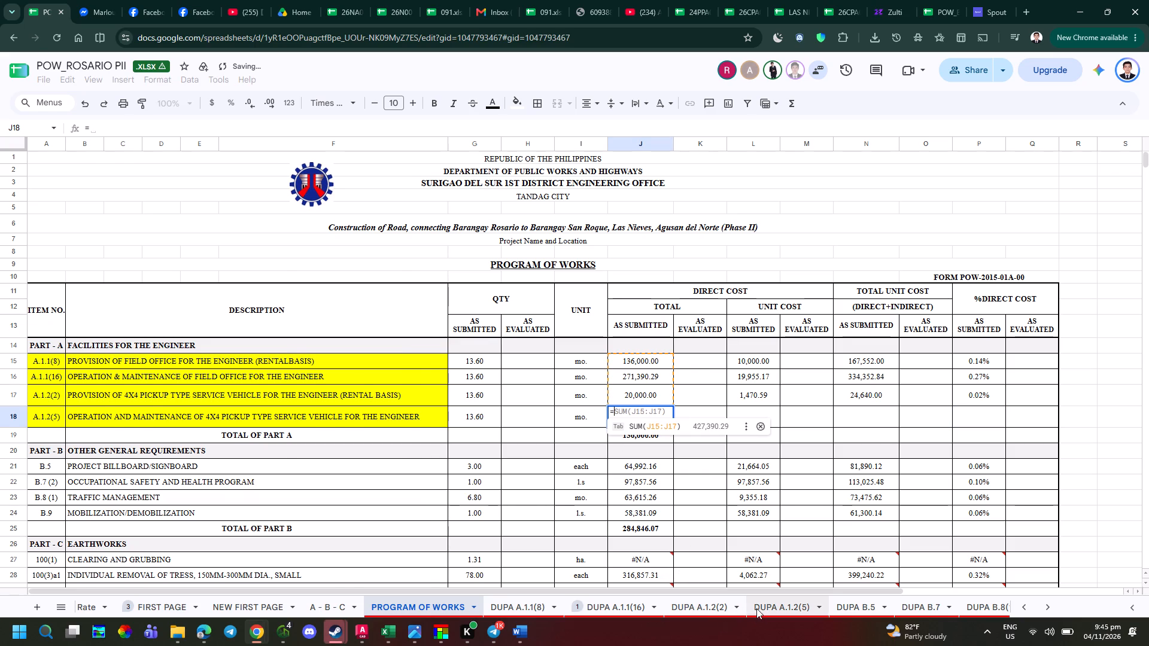
{"action": "left_click", "coordinate": [448, 362]}
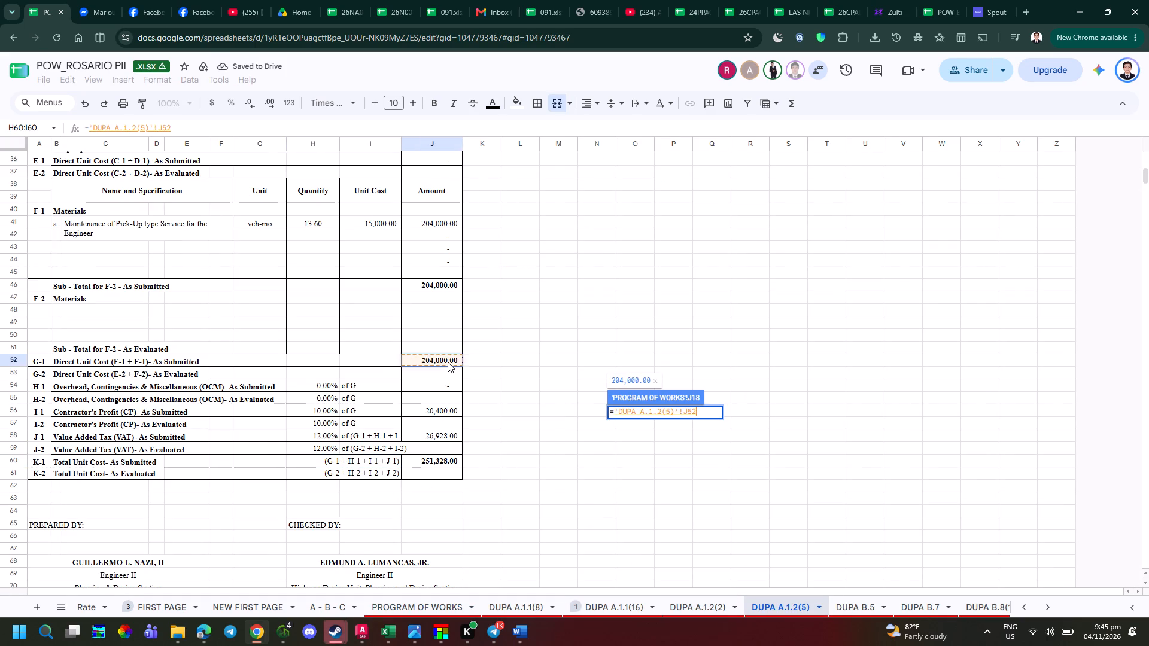
{"action": "key", "text": "Return"}
Copy the submitted direct unit cost formula from L17 down to L18 for item A.1.2(5).
{"action": "left_click", "coordinate": [746, 428]}
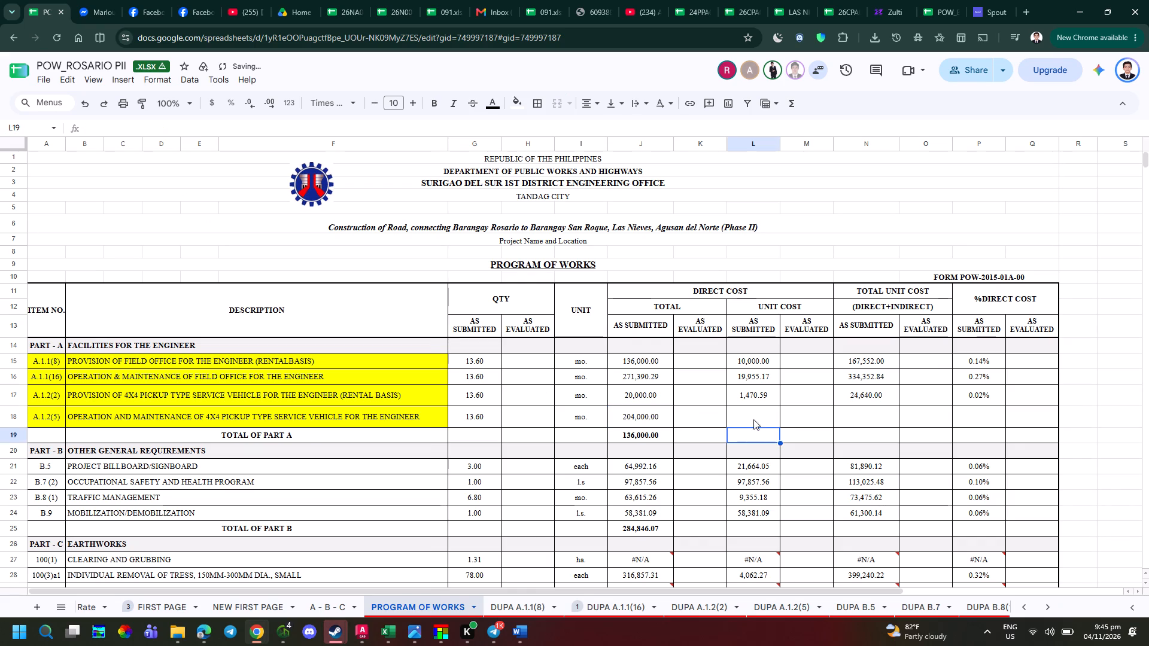
{"action": "left_click", "coordinate": [753, 416]}
{"action": "key", "text": "ctrl+d"}
Link item A.1.2(5)'s submitted total unit cost, N18, to the K-1 total unit cost, J60, of DUPA A.1.2(5).
{"action": "left_click", "coordinate": [890, 424]}
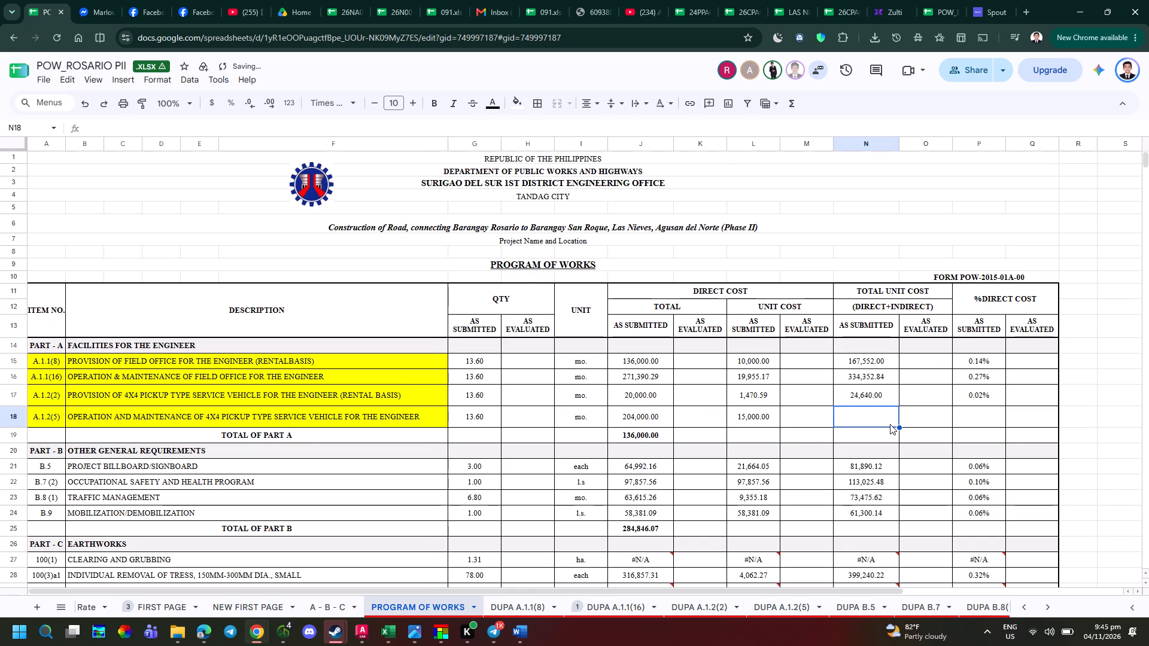
{"action": "key", "text": "equal"}
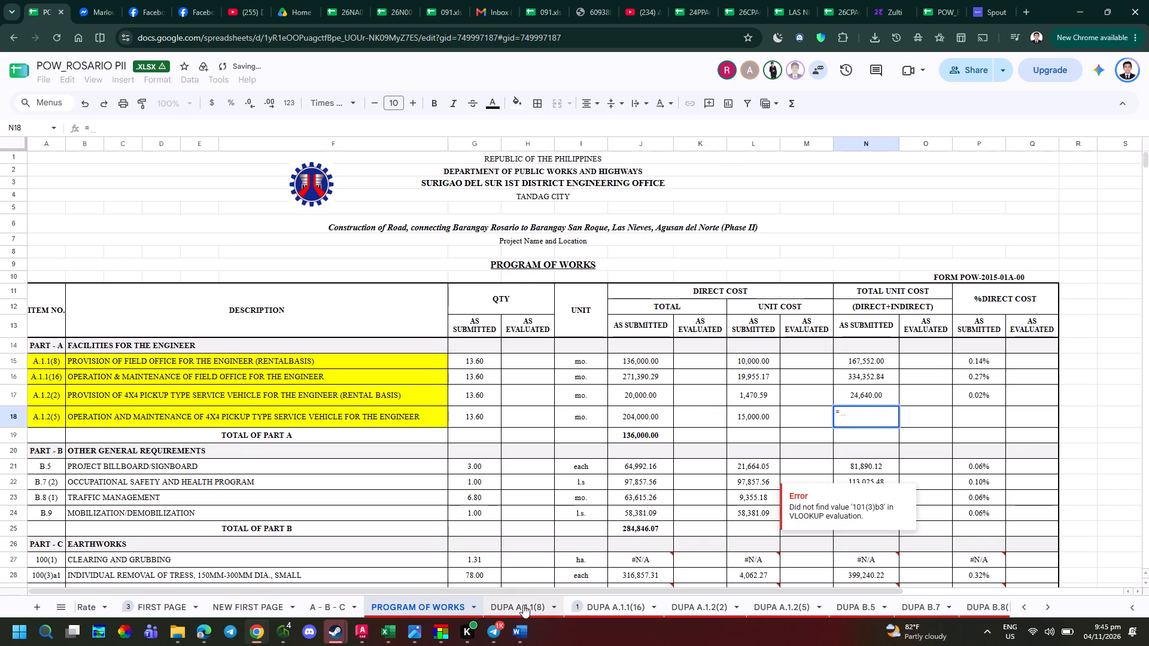
{"action": "left_click", "coordinate": [804, 605]}
{"action": "left_click", "coordinate": [444, 459]}
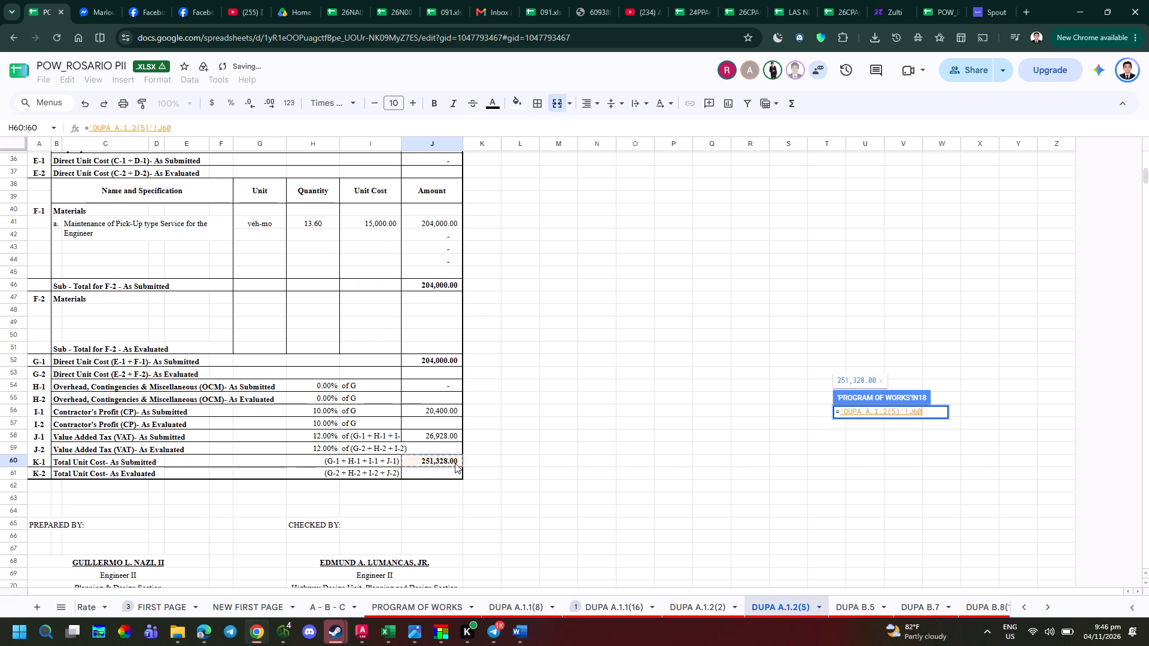
{"action": "key", "text": "Return"}
Copy the submitted % direct cost formula from P17 down to P18, giving =J18/$J$46 for item A.1.2(5).
{"action": "left_click", "coordinate": [940, 419]}
{"action": "left_click", "coordinate": [984, 413]}
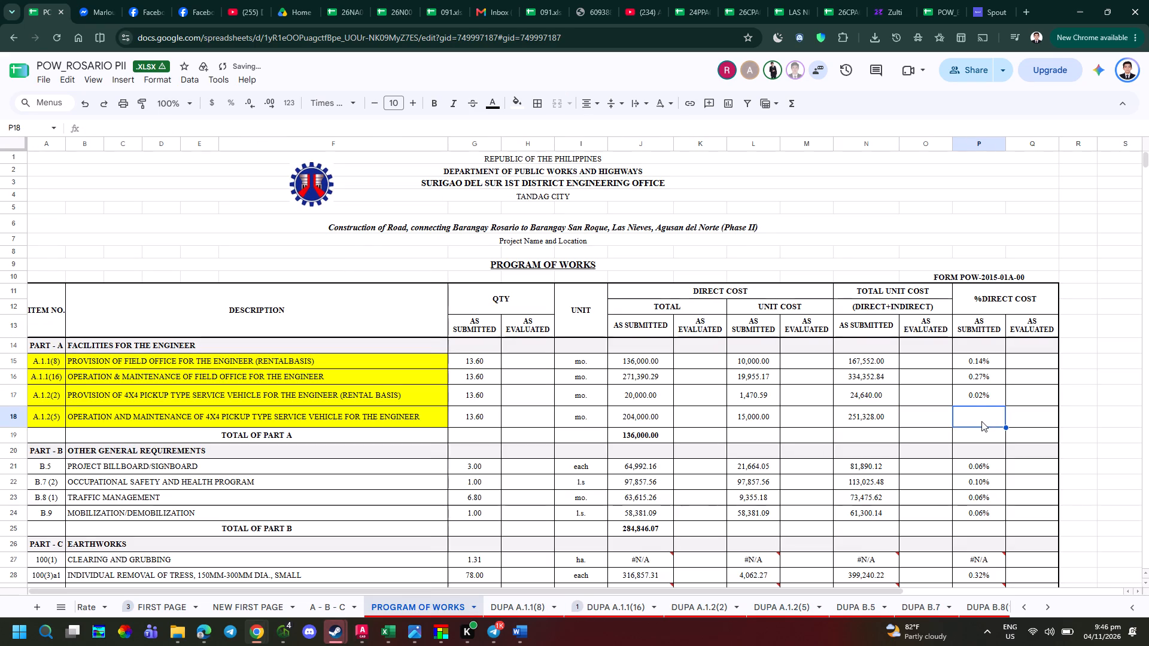
{"action": "key", "text": "ctrl+d"}
{"action": "double_click", "coordinate": [993, 421]}
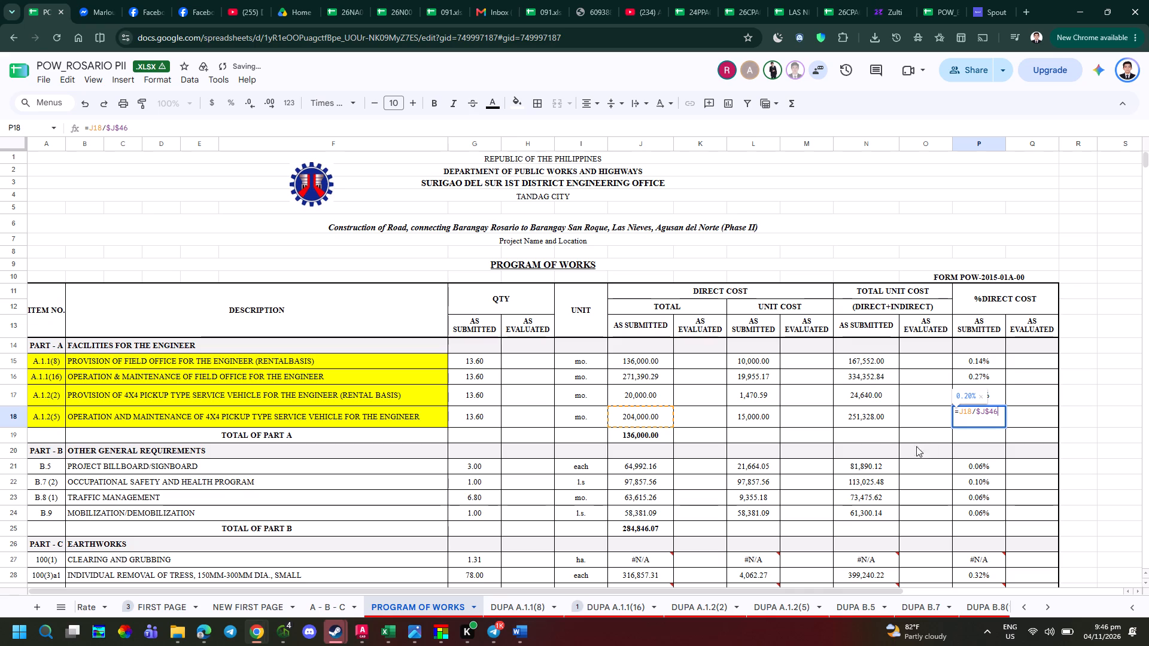
{"action": "key", "text": "Escape"}
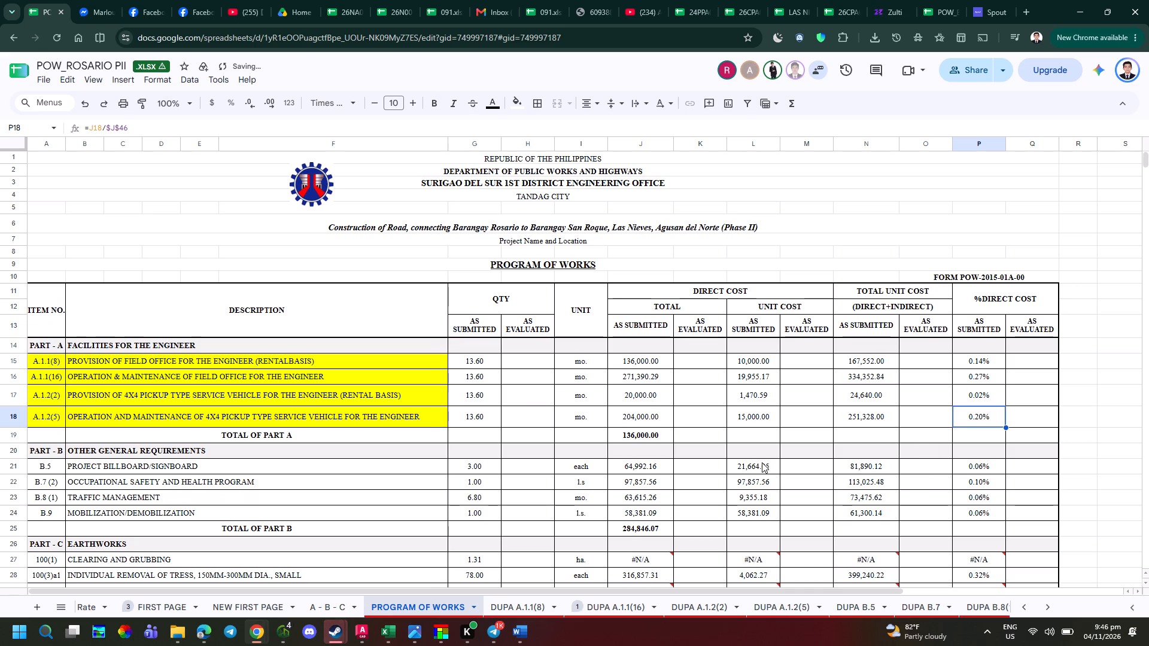
Set the submitted Total of Part A, J19, to =SUM(J15:J18) in the Program of Works.
{"action": "scroll", "coordinate": [730, 459], "scroll_direction": "down", "scroll_amount": 1}
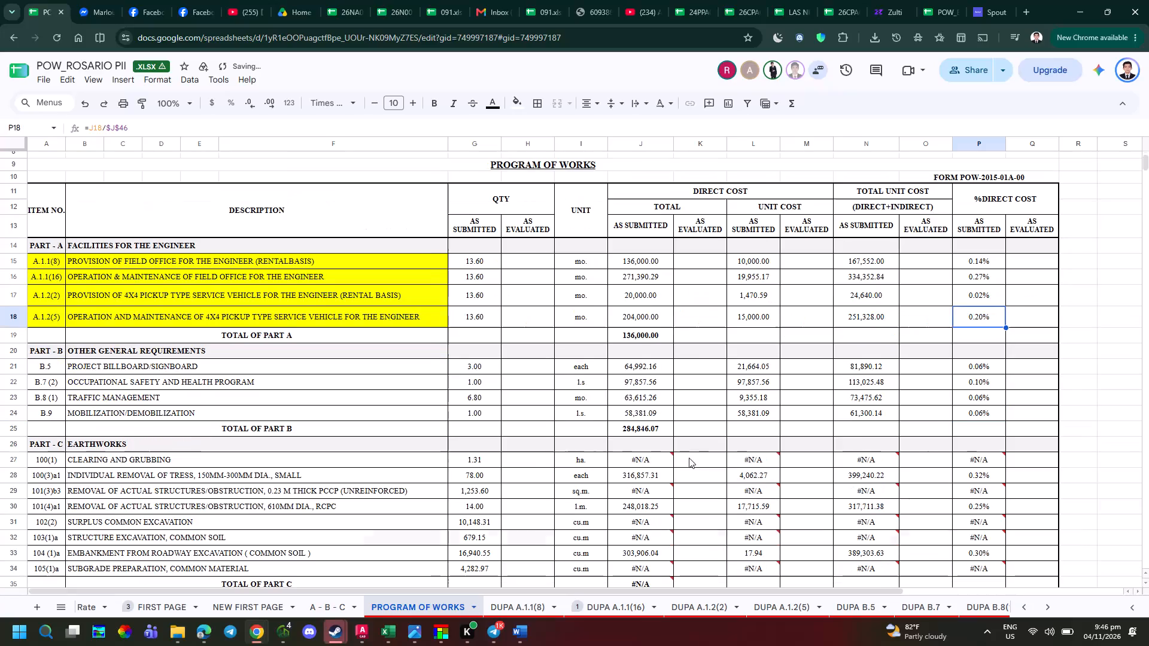
{"action": "left_click", "coordinate": [644, 342]}
{"action": "double_click", "coordinate": [644, 342]}
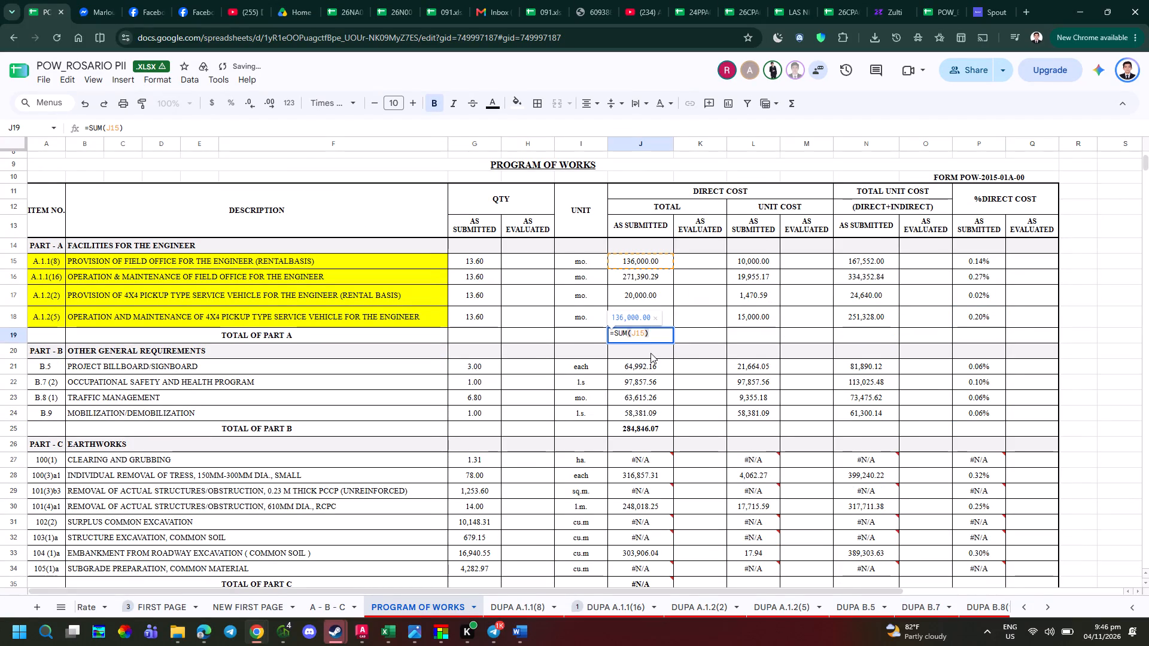
{"action": "key", "text": "Escape"}
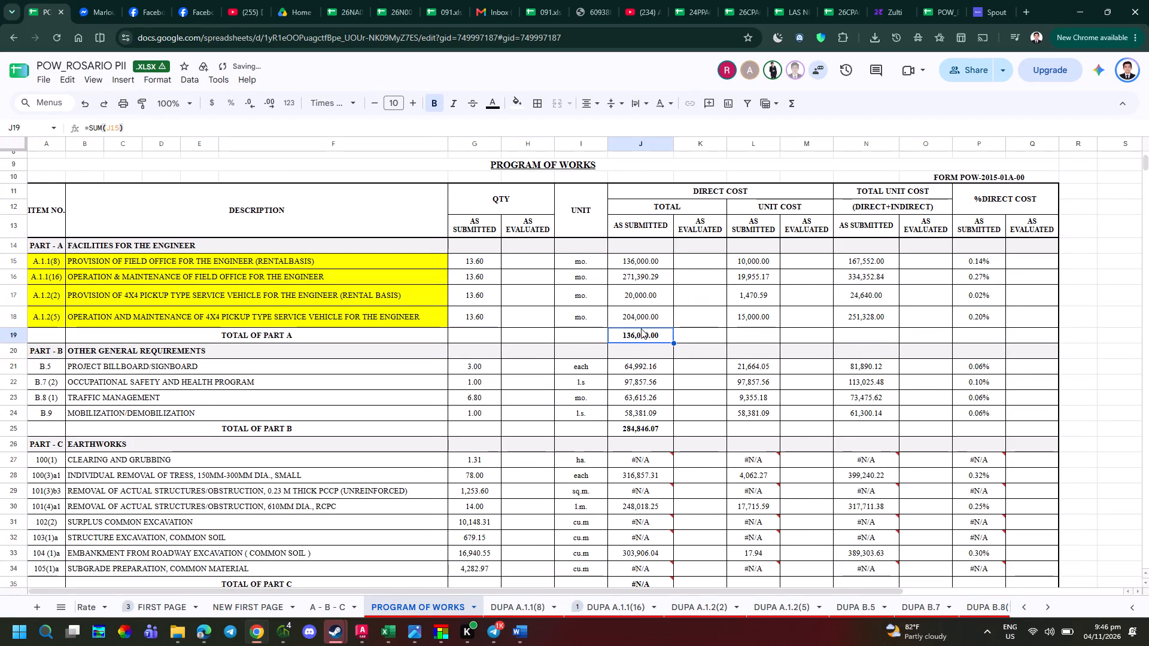
{"action": "type", "text": "=sum("}
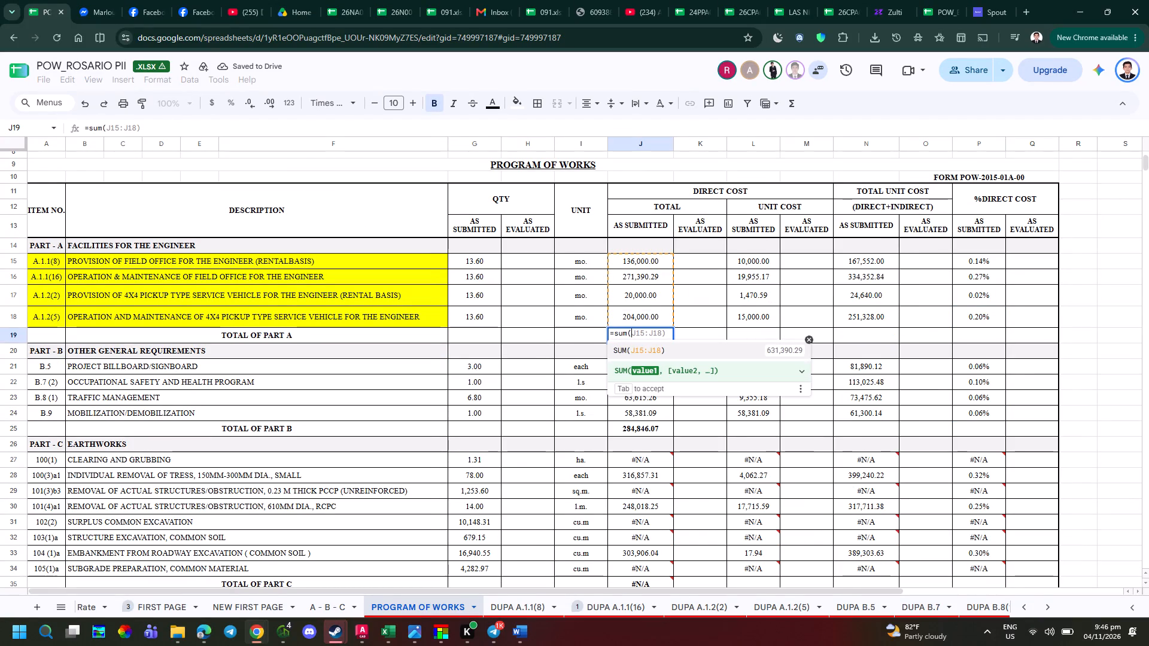
{"action": "key", "text": "Tab"}
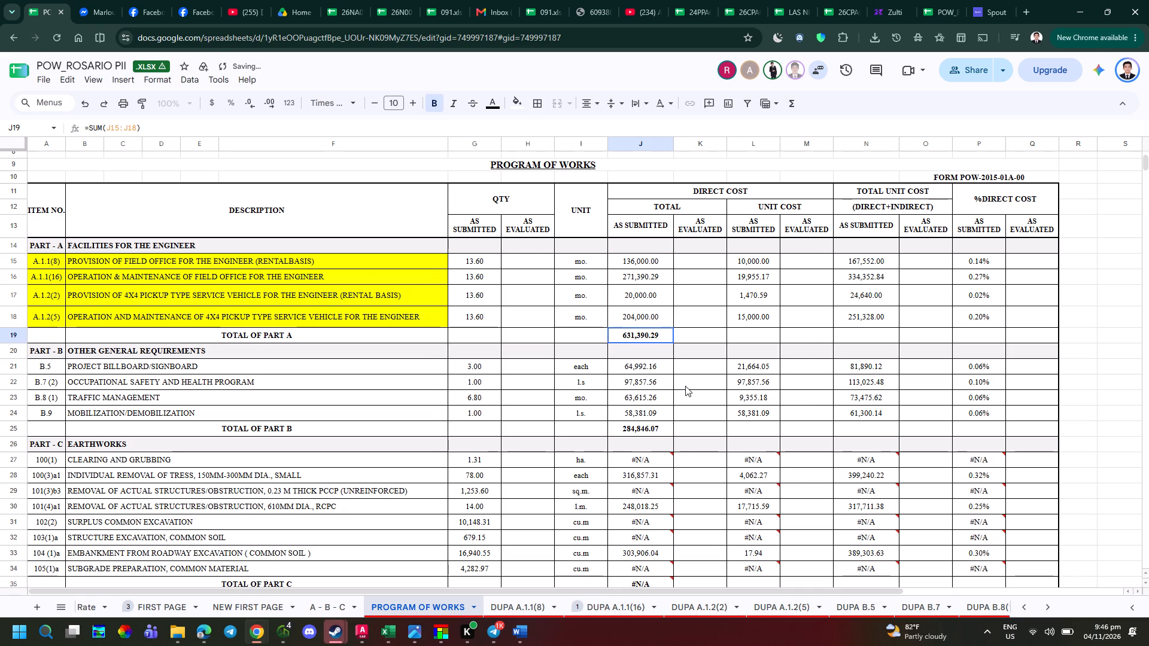
{"action": "left_click", "coordinate": [685, 386]}
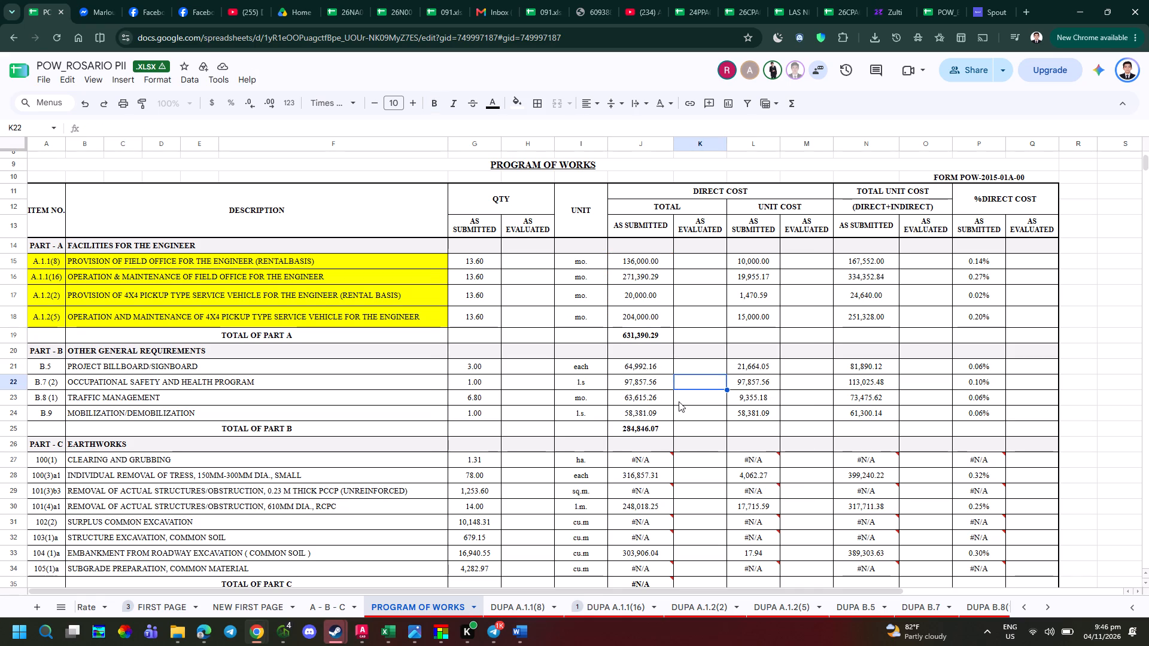
Examine item B.5's submitted unit direct cost formula in L21 and total direct cost formula in J21.
{"action": "double_click", "coordinate": [748, 374]}
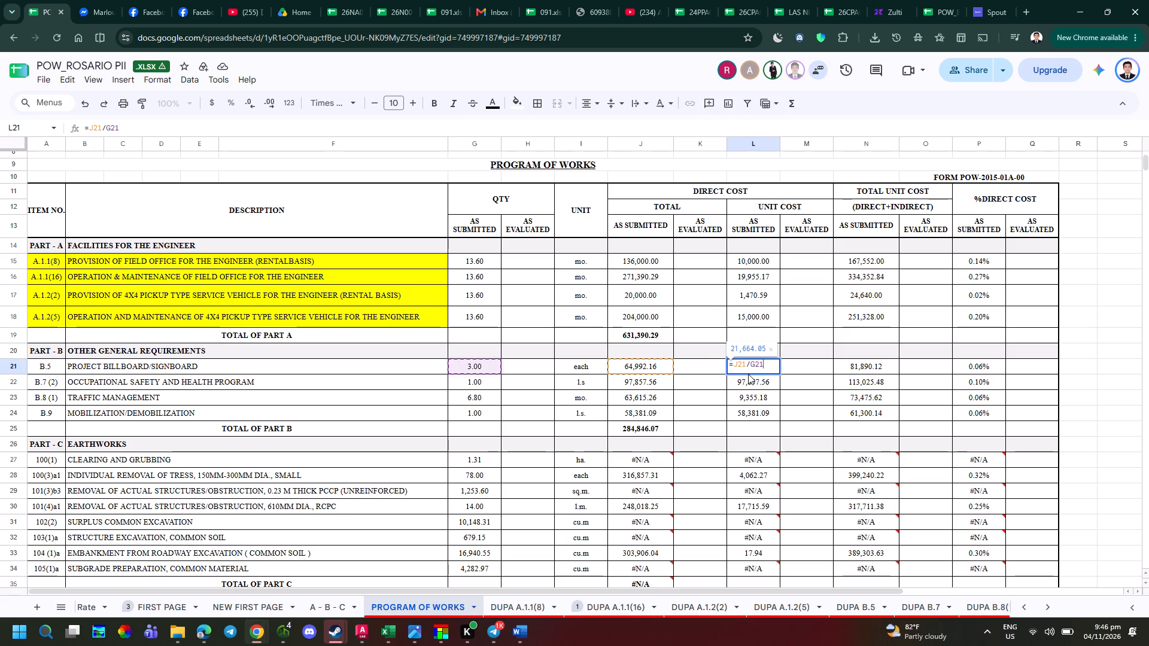
{"action": "key", "text": "Escape"}
{"action": "triple_click", "coordinate": [656, 372]}
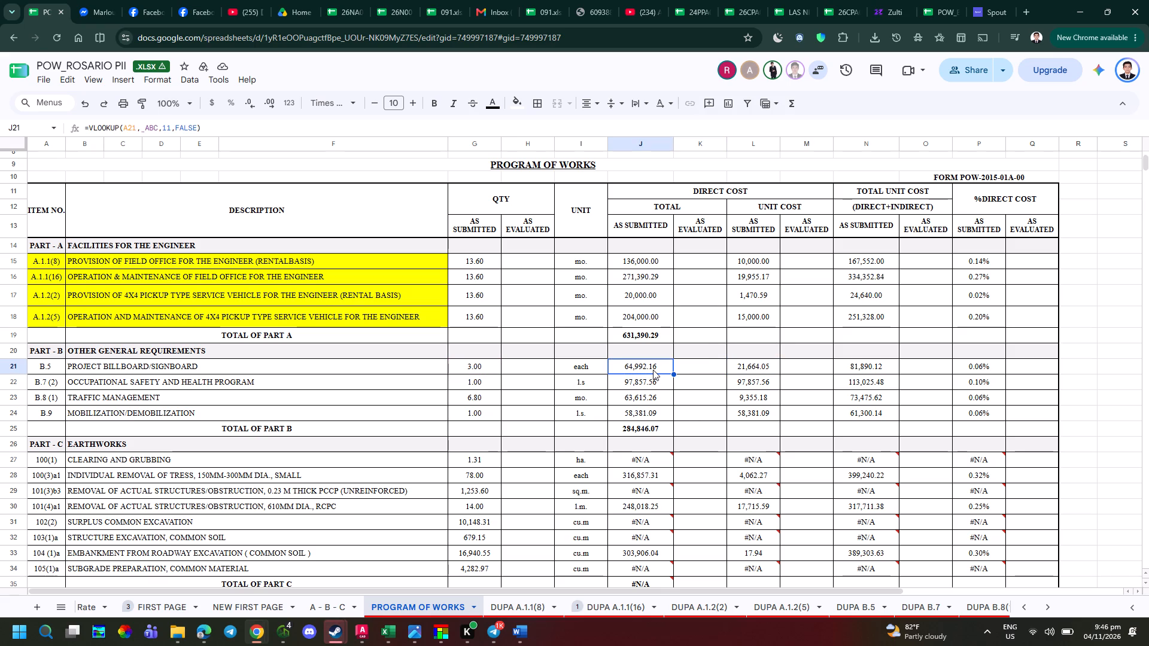
{"action": "left_click", "coordinate": [653, 370]}
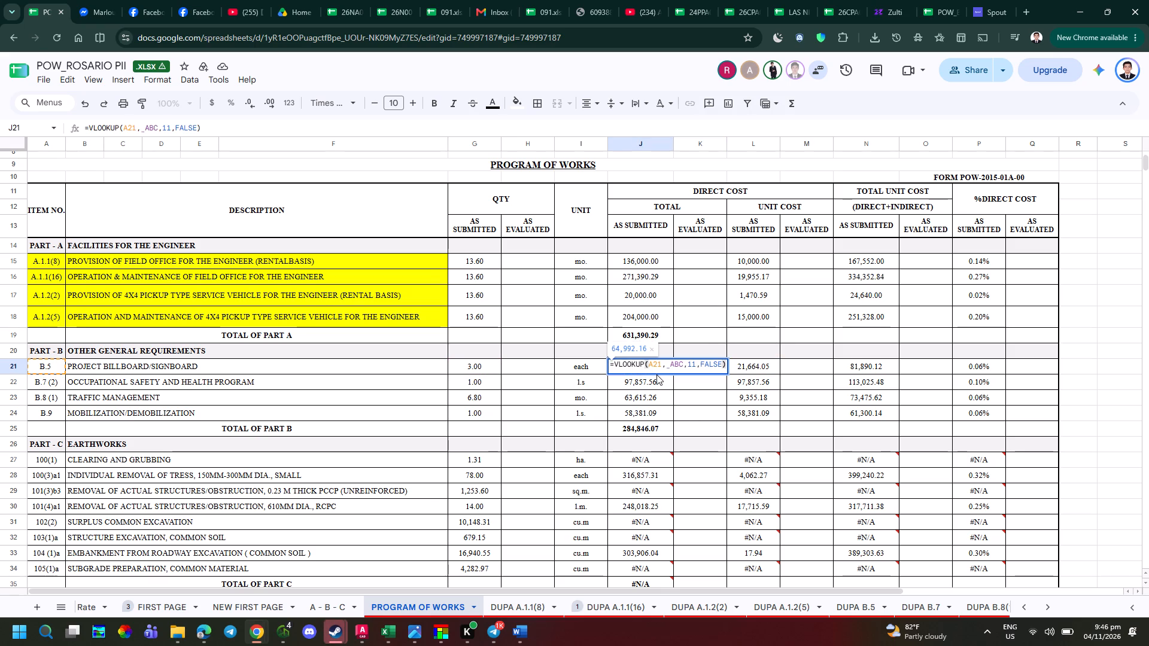
{"action": "key", "text": "Escape"}
{"action": "key", "text": "Escape"}
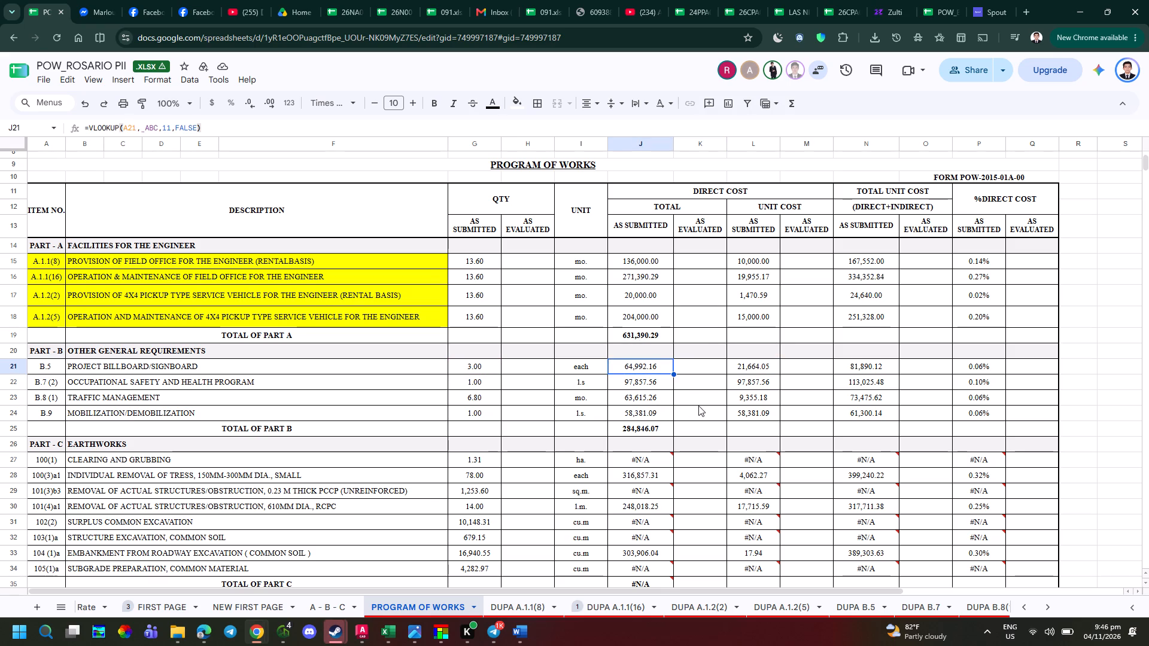
{"action": "double_click", "coordinate": [653, 367]}
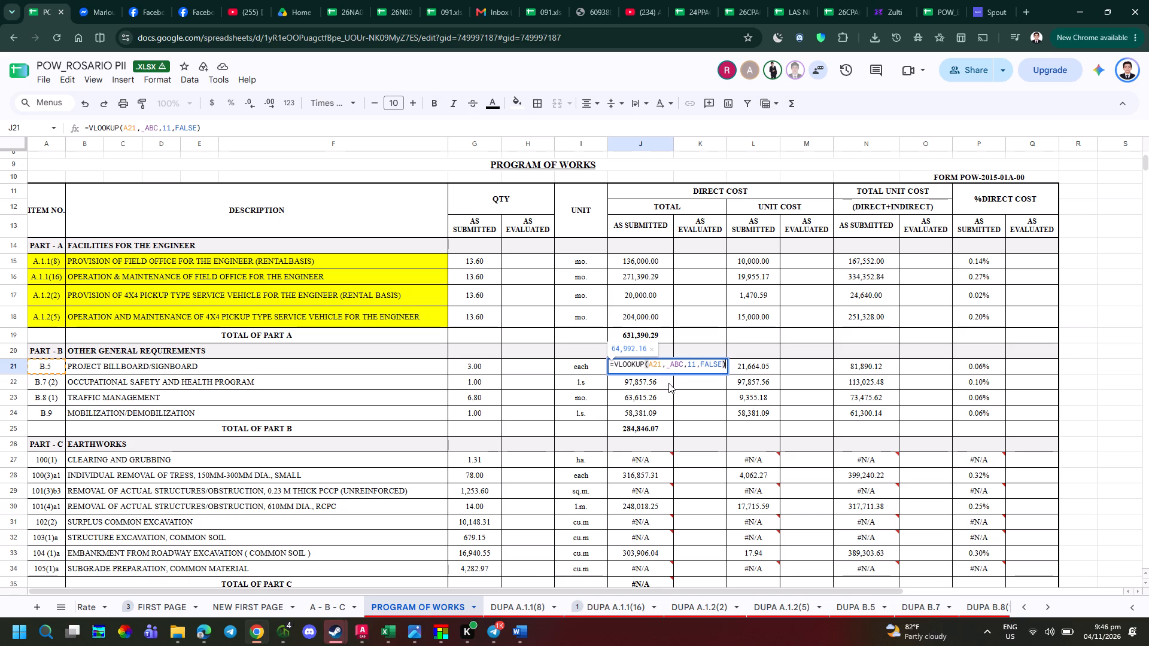
{"action": "key", "text": "Escape"}
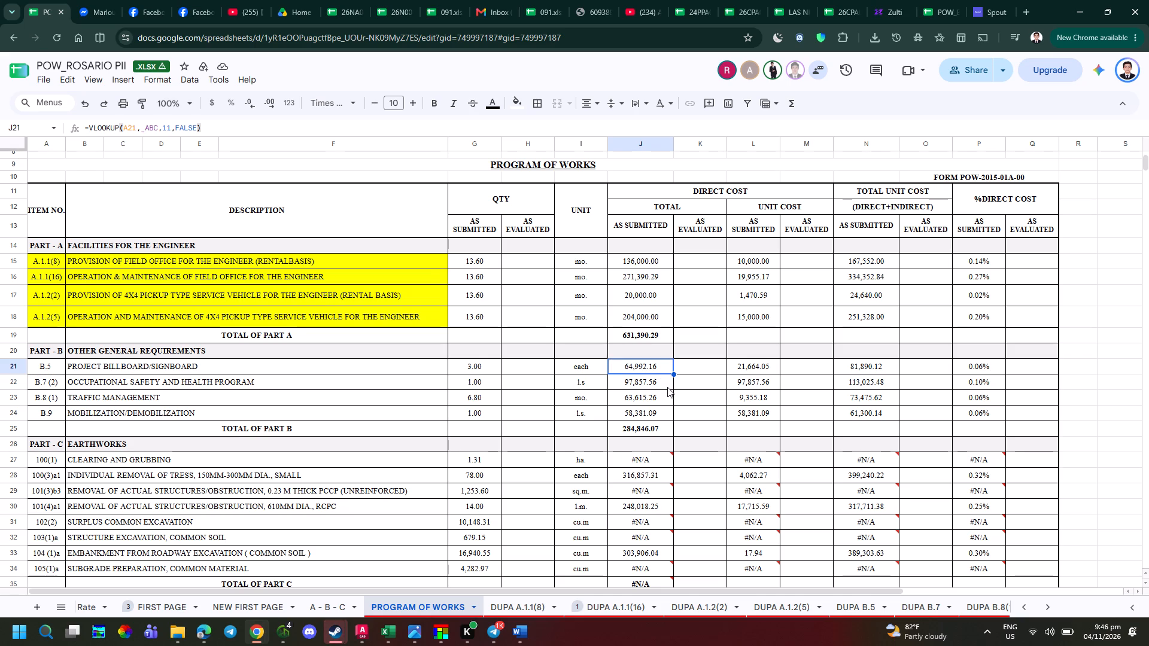
{"action": "key", "text": "Escape"}
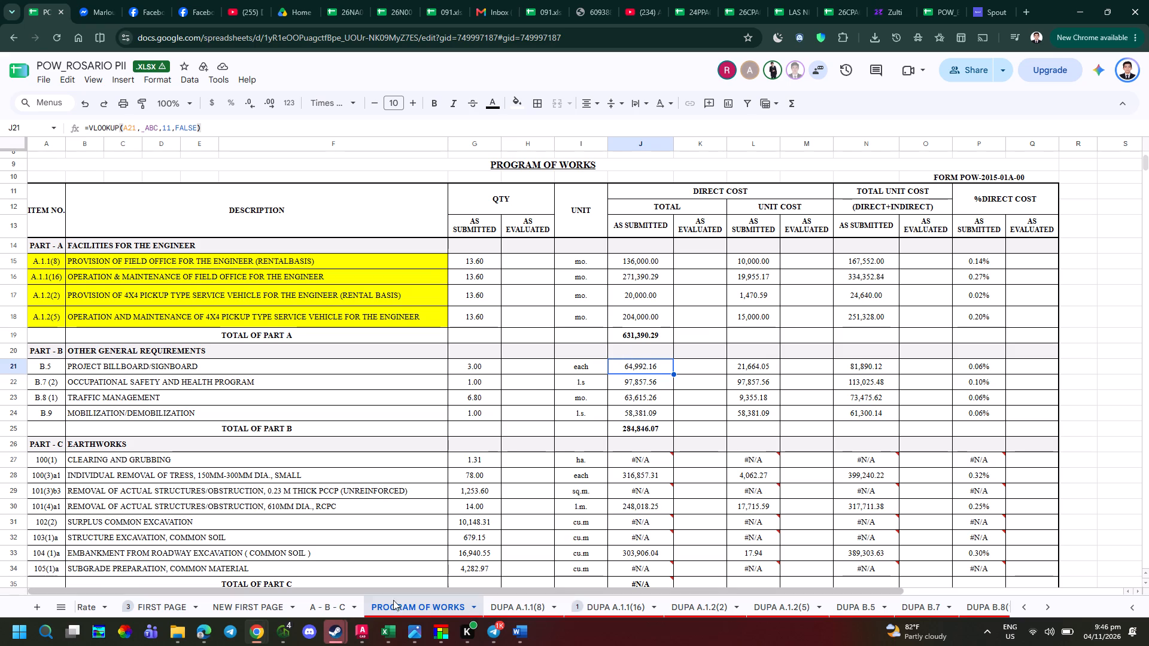
Look through the workbook's complete sheet list for the source of the _ABC range used in item B.5's J21 lookup.
{"action": "right_click", "coordinate": [634, 365]}
{"action": "double_click", "coordinate": [633, 367]}
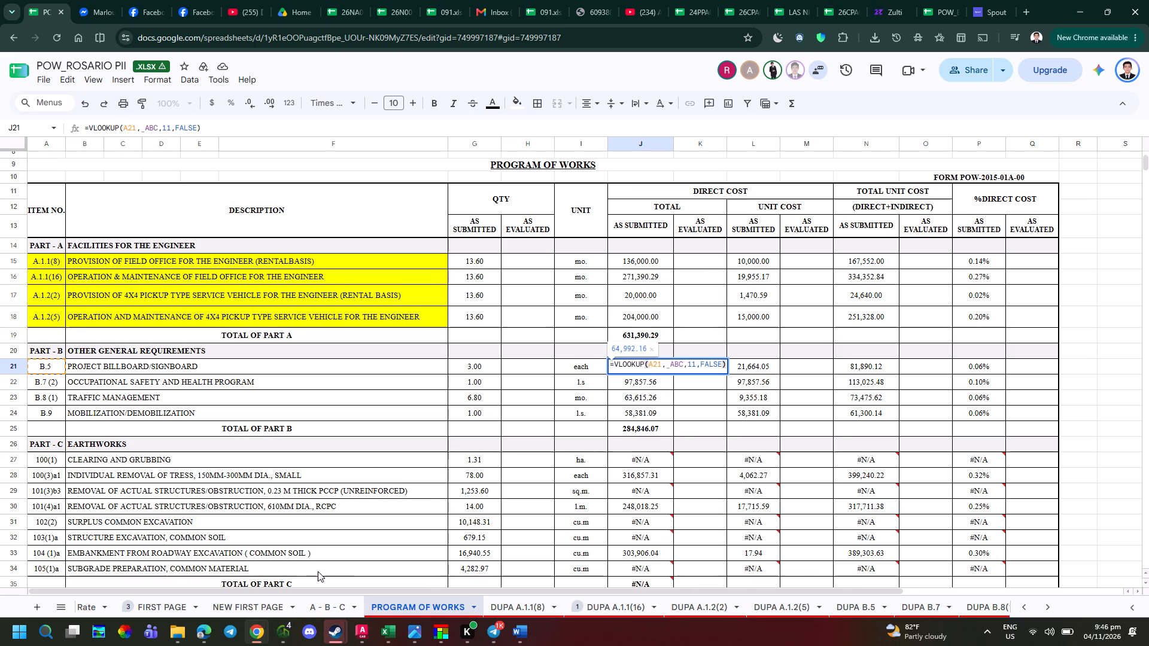
{"action": "scroll", "coordinate": [288, 599], "scroll_direction": "up", "scroll_amount": 7}
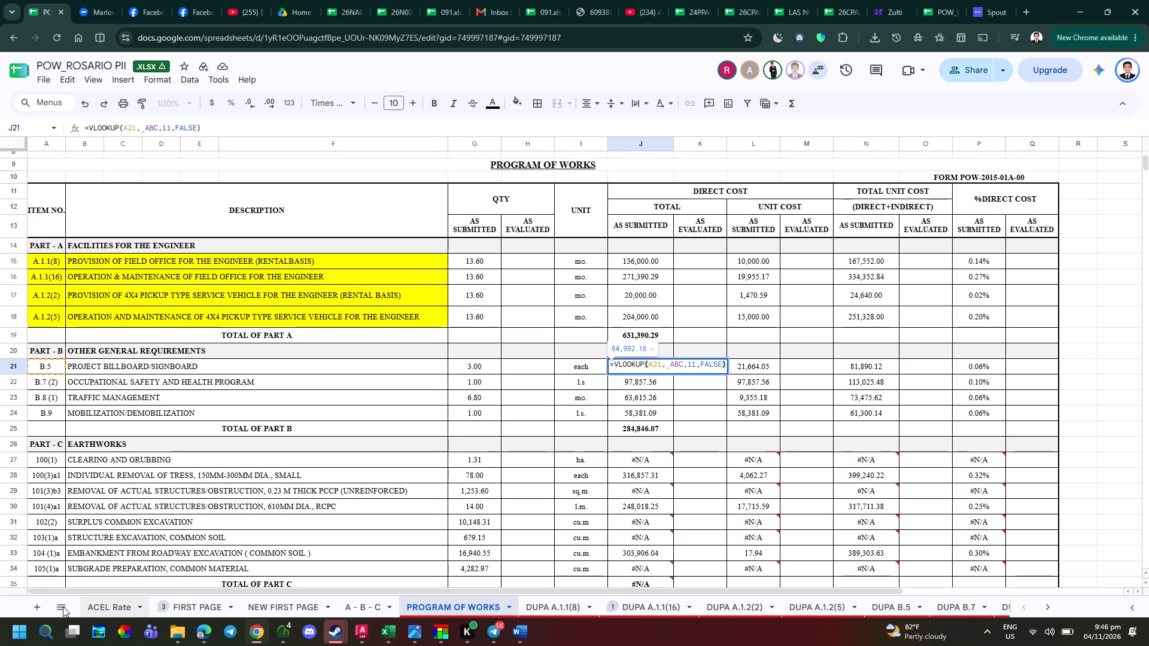
{"action": "left_click", "coordinate": [59, 605]}
{"action": "scroll", "coordinate": [106, 519], "scroll_direction": "up", "scroll_amount": 5}
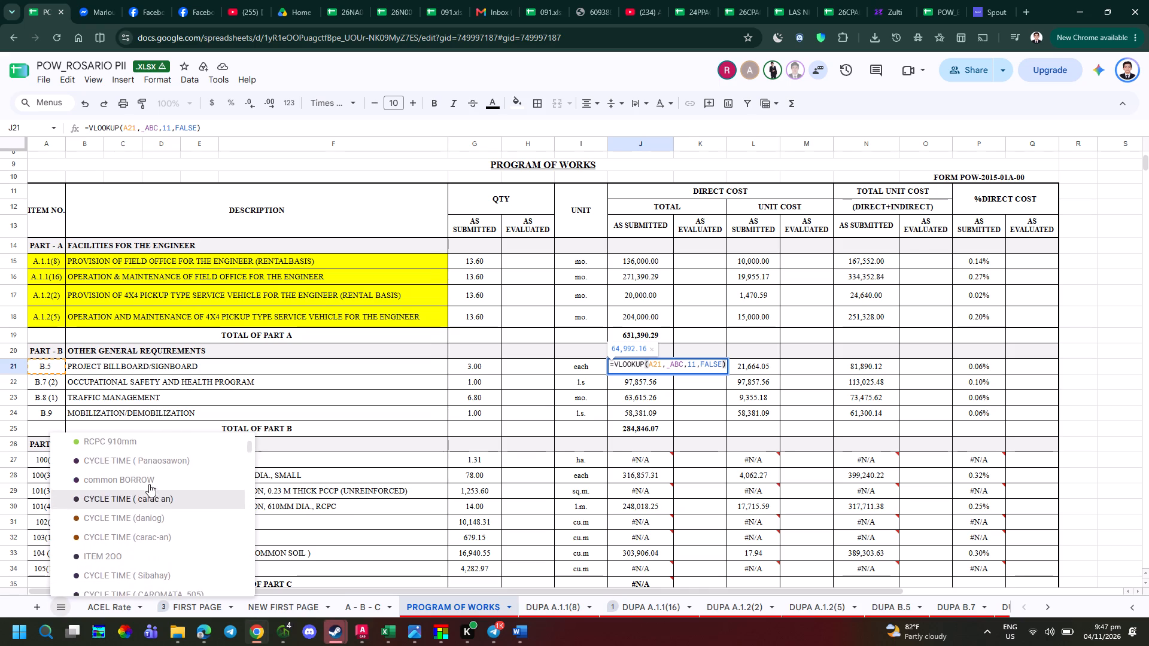
{"action": "scroll", "coordinate": [149, 483], "scroll_direction": "up", "scroll_amount": 8}
{"action": "scroll", "coordinate": [145, 464], "scroll_direction": "down", "scroll_amount": 2}
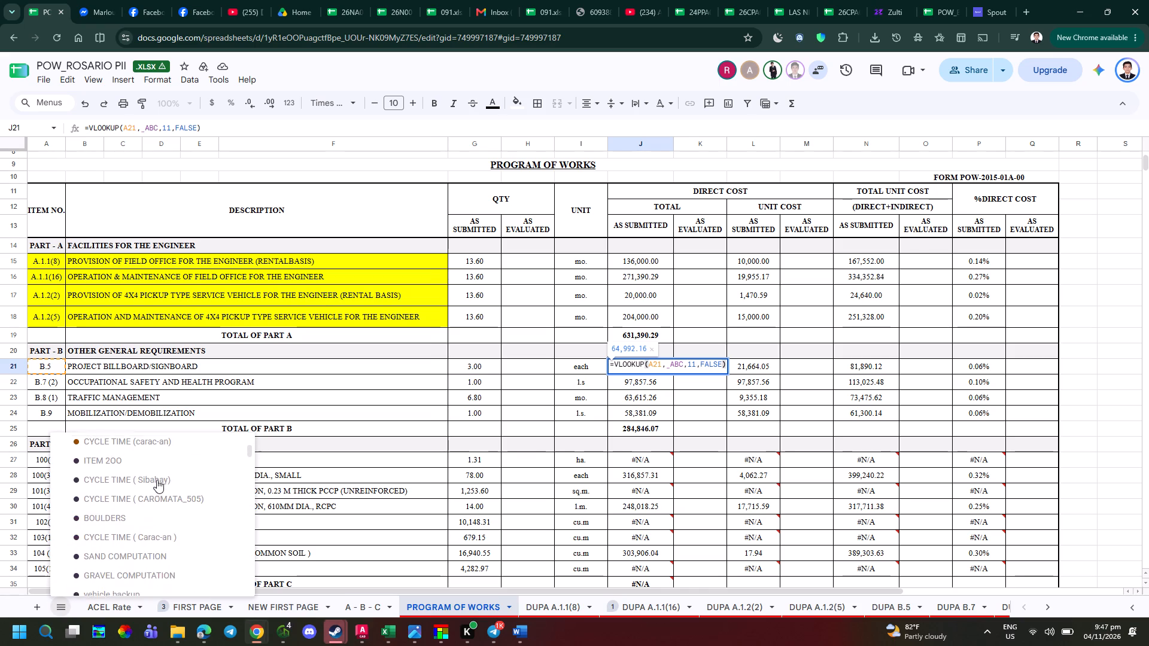
{"action": "scroll", "coordinate": [157, 479], "scroll_direction": "down", "scroll_amount": 4}
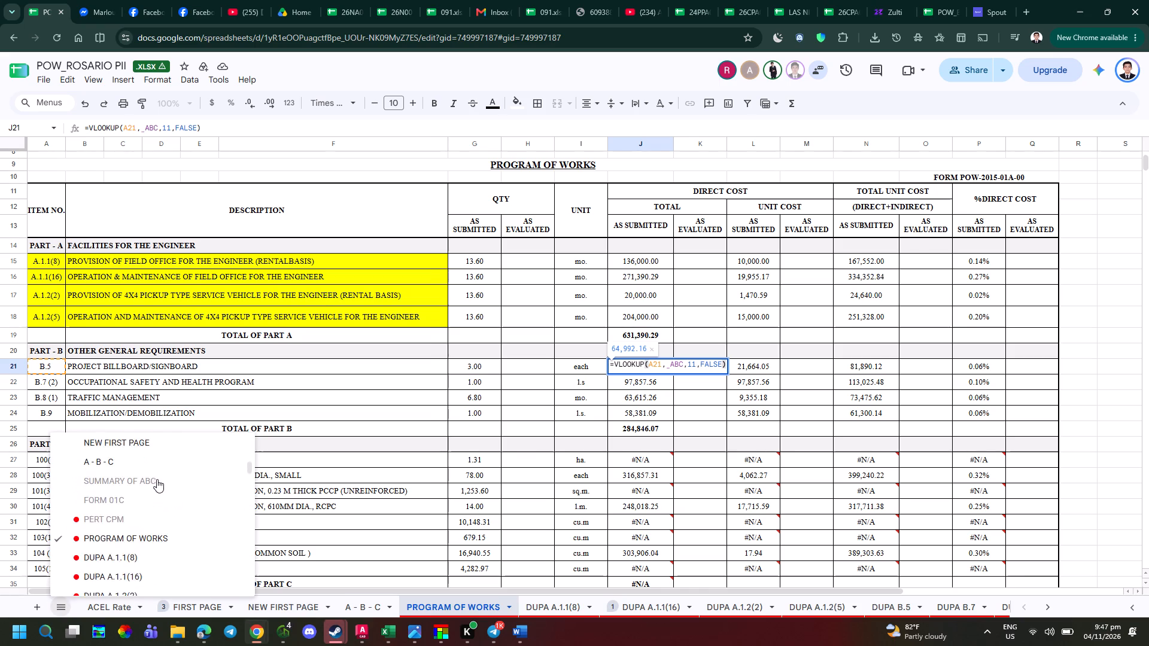
{"action": "scroll", "coordinate": [157, 479], "scroll_direction": "down", "scroll_amount": 3}
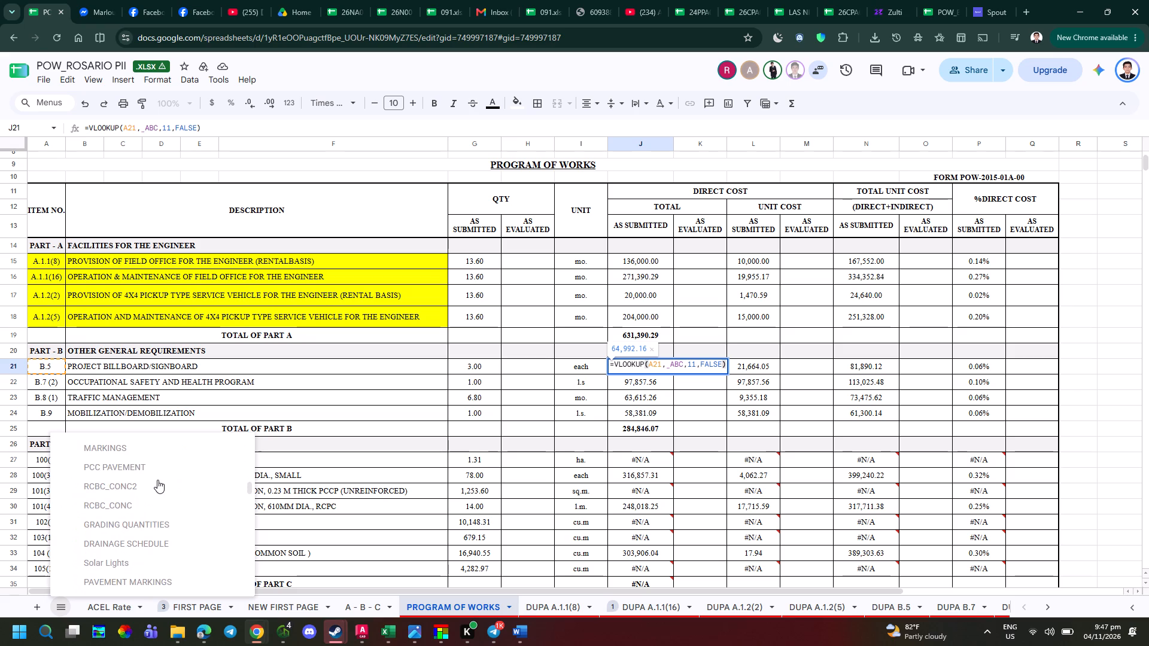
{"action": "scroll", "coordinate": [157, 480], "scroll_direction": "down", "scroll_amount": 4}
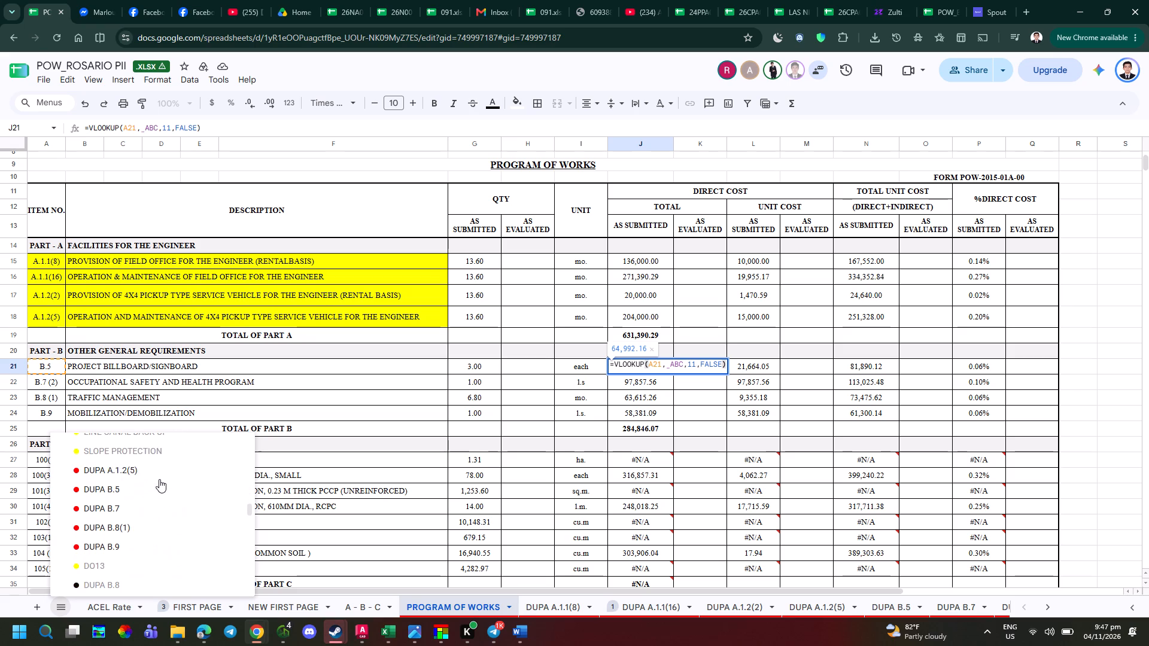
{"action": "scroll", "coordinate": [159, 479], "scroll_direction": "down", "scroll_amount": 6}
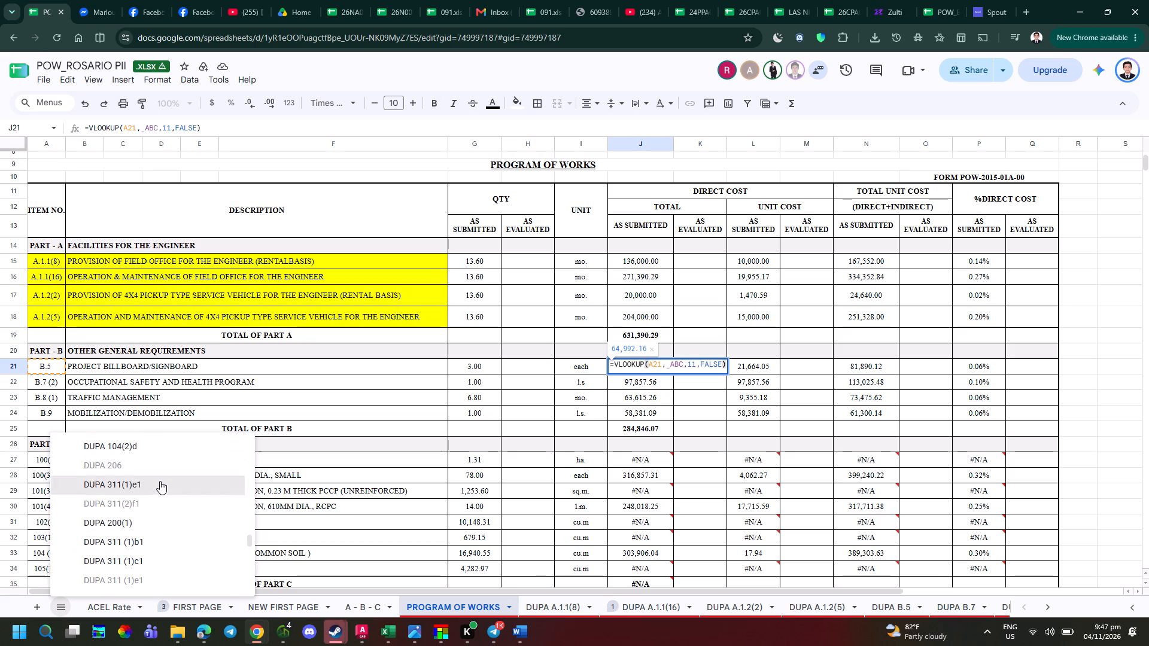
{"action": "scroll", "coordinate": [160, 480], "scroll_direction": "down", "scroll_amount": 10}
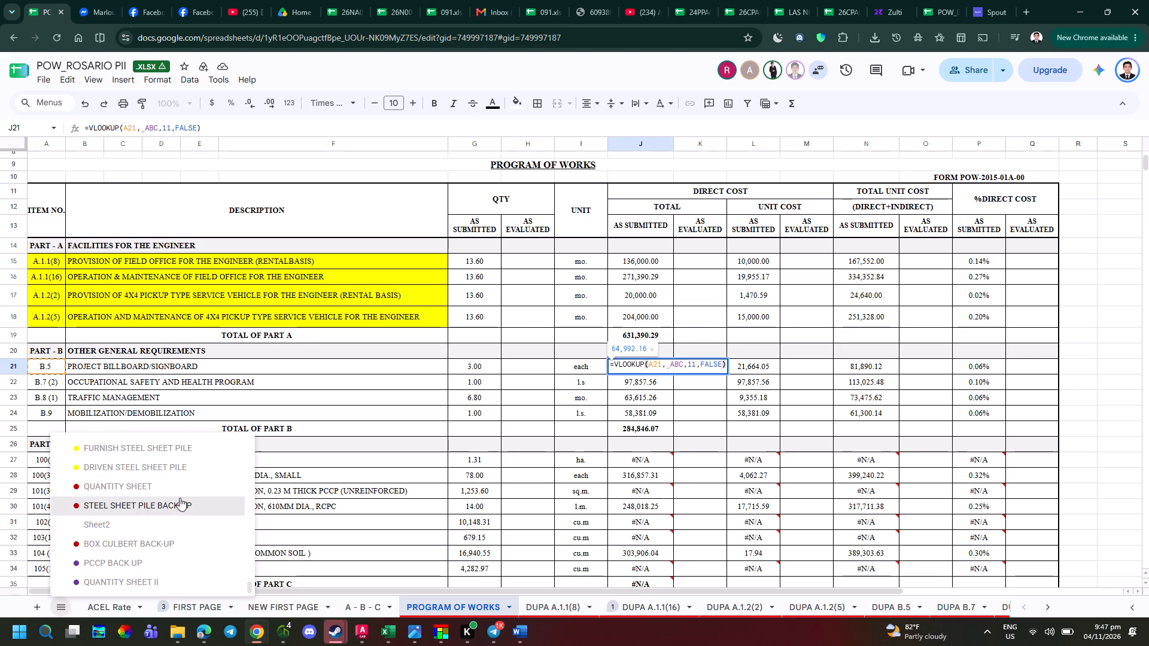
{"action": "scroll", "coordinate": [180, 498], "scroll_direction": "down", "scroll_amount": 5}
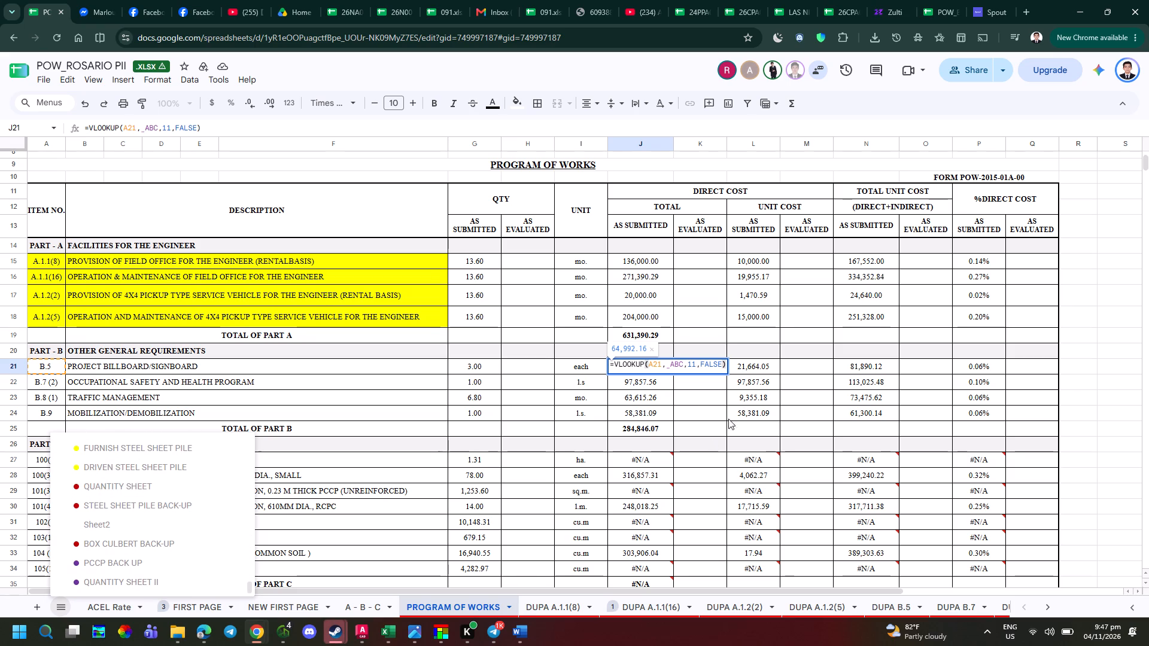
{"action": "key", "text": "Escape"}
{"action": "key", "text": "Escape"}
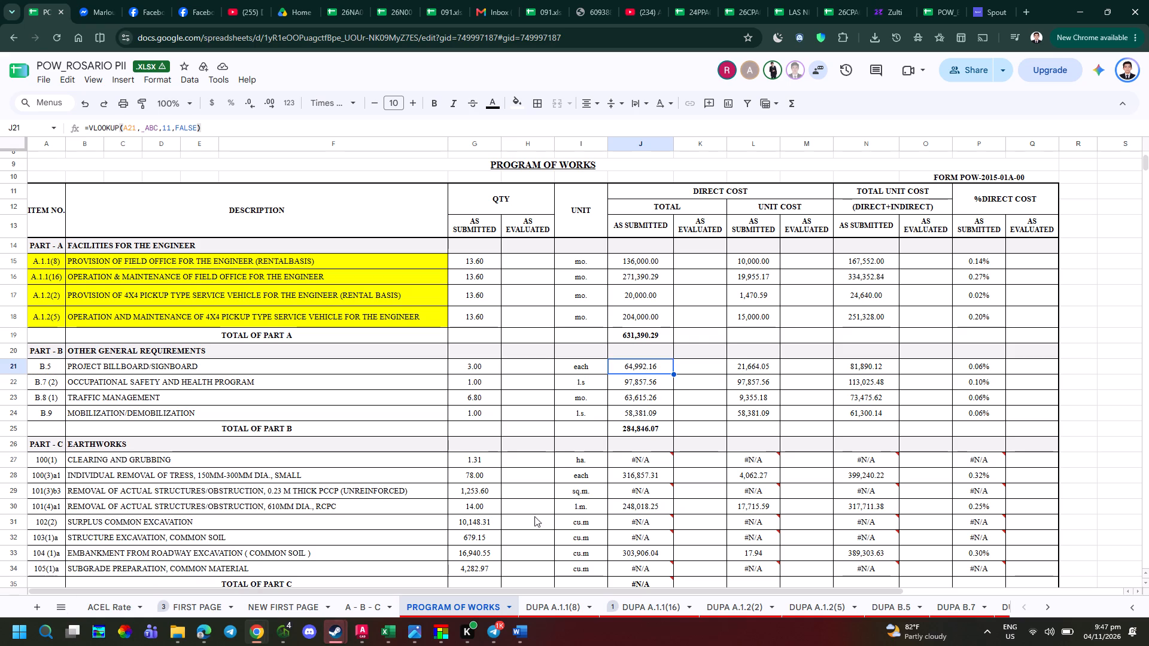
Review item B.5's lookup formula in J21 again and check the A - B - C sheet as its source.
{"action": "double_click", "coordinate": [635, 363]}
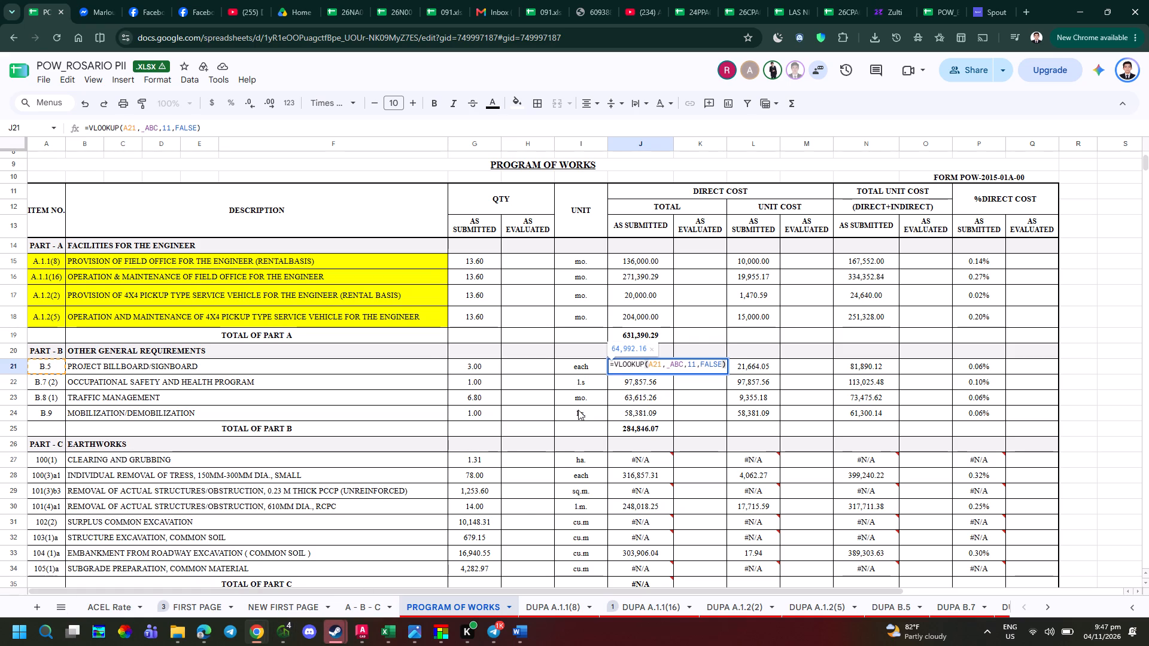
{"action": "scroll", "coordinate": [421, 447], "scroll_direction": "up", "scroll_amount": 2}
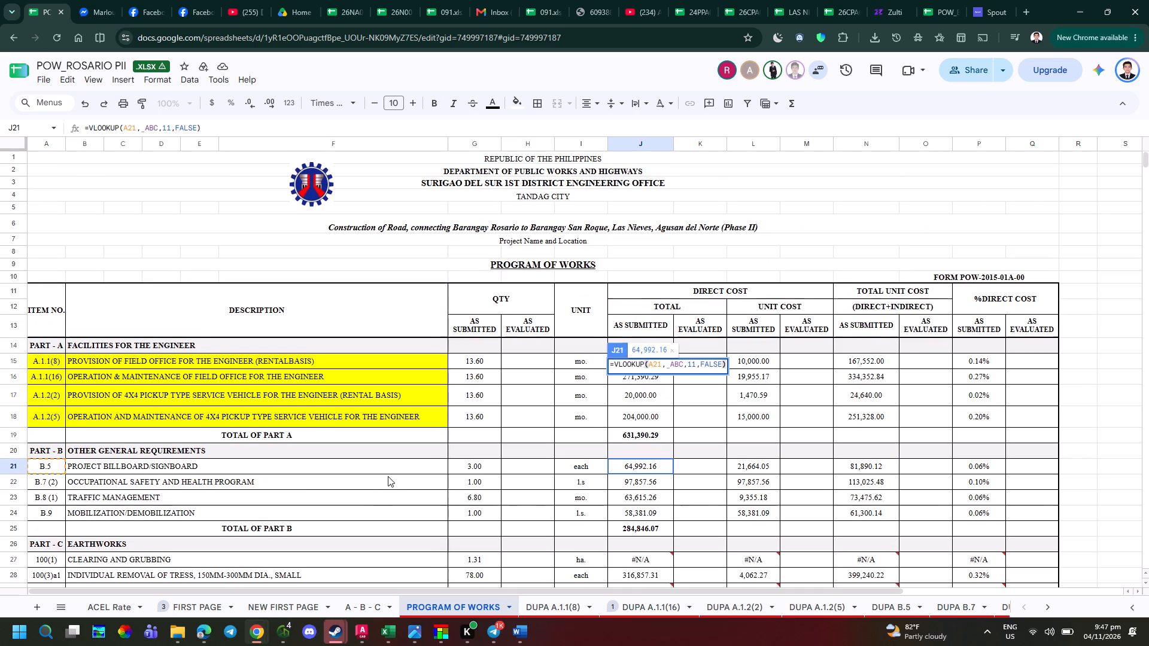
{"action": "scroll", "coordinate": [388, 476], "scroll_direction": "up", "scroll_amount": 2}
{"action": "scroll", "coordinate": [388, 478], "scroll_direction": "down", "scroll_amount": 1}
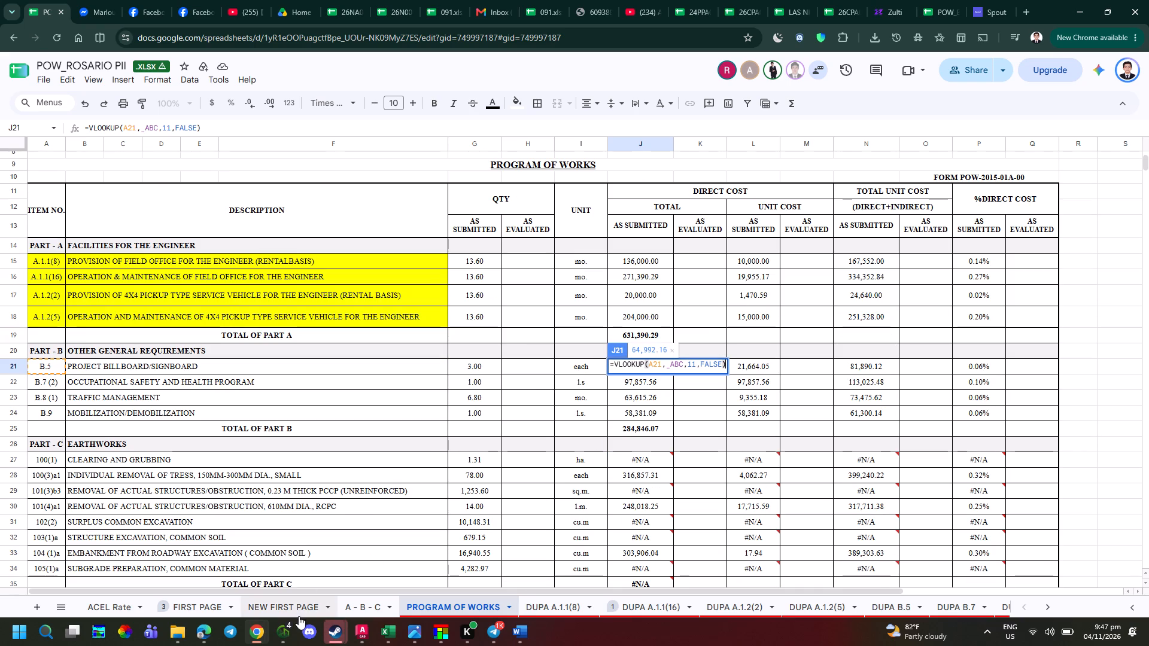
{"action": "left_click", "coordinate": [372, 601]}
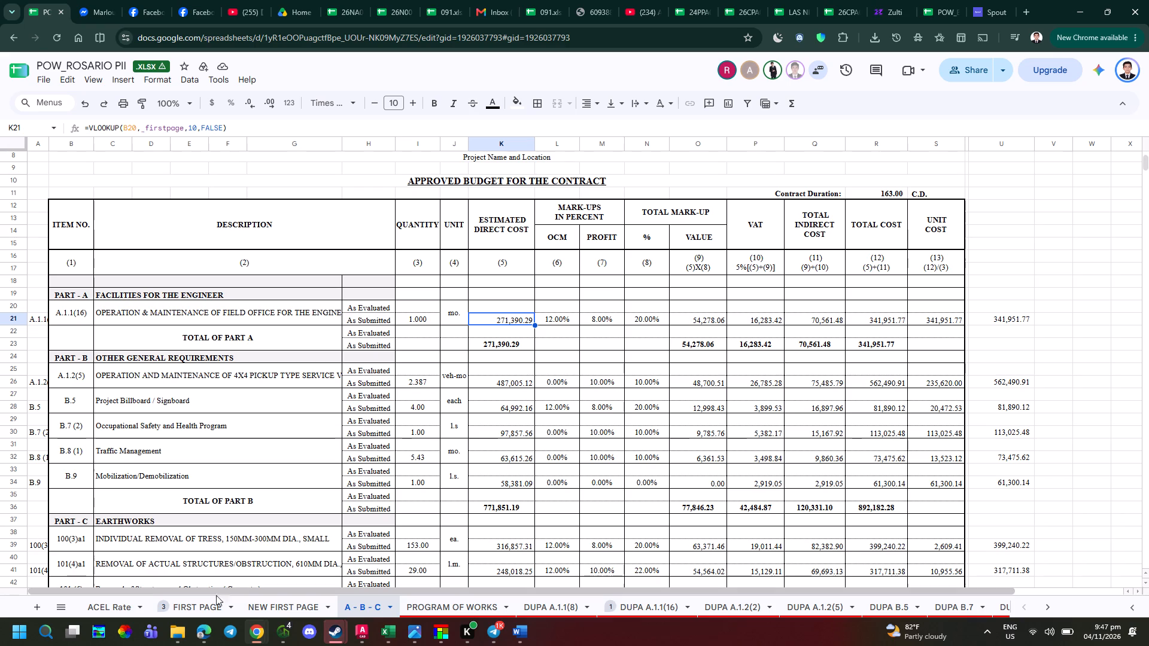
Compare item A.1.1(16)'s submitted contractor's profit, H49 of its DUPA sheet, with its profit markup formula in M21 of the A - B - C sheet.
{"action": "left_click", "coordinate": [636, 612]}
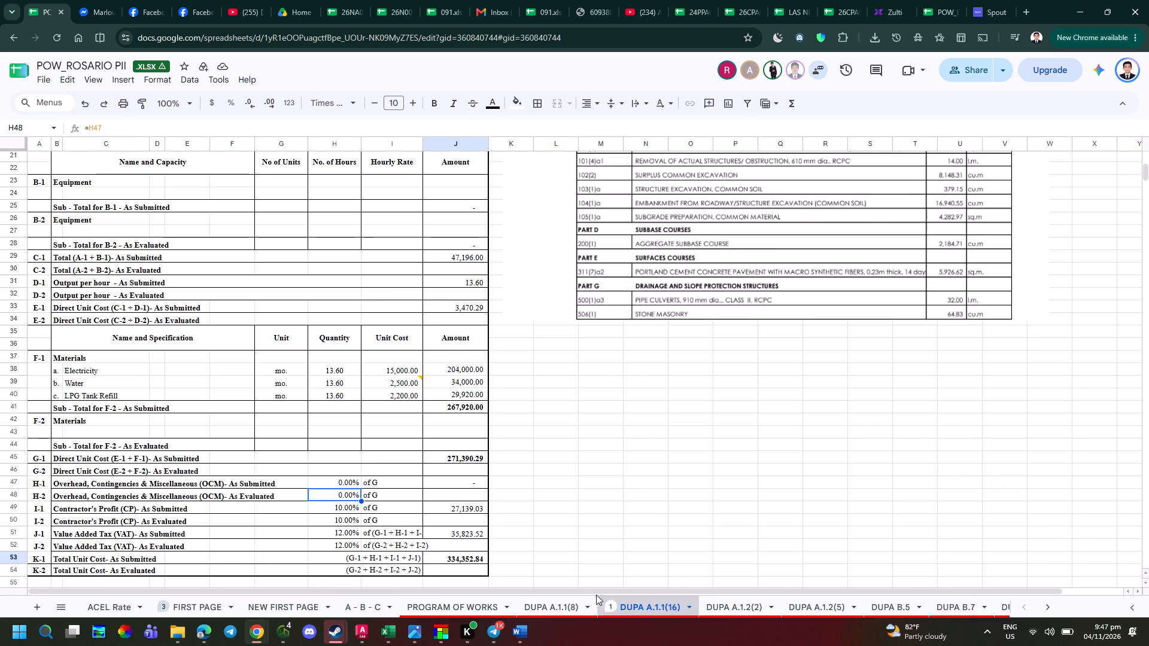
{"action": "left_click", "coordinate": [344, 508]}
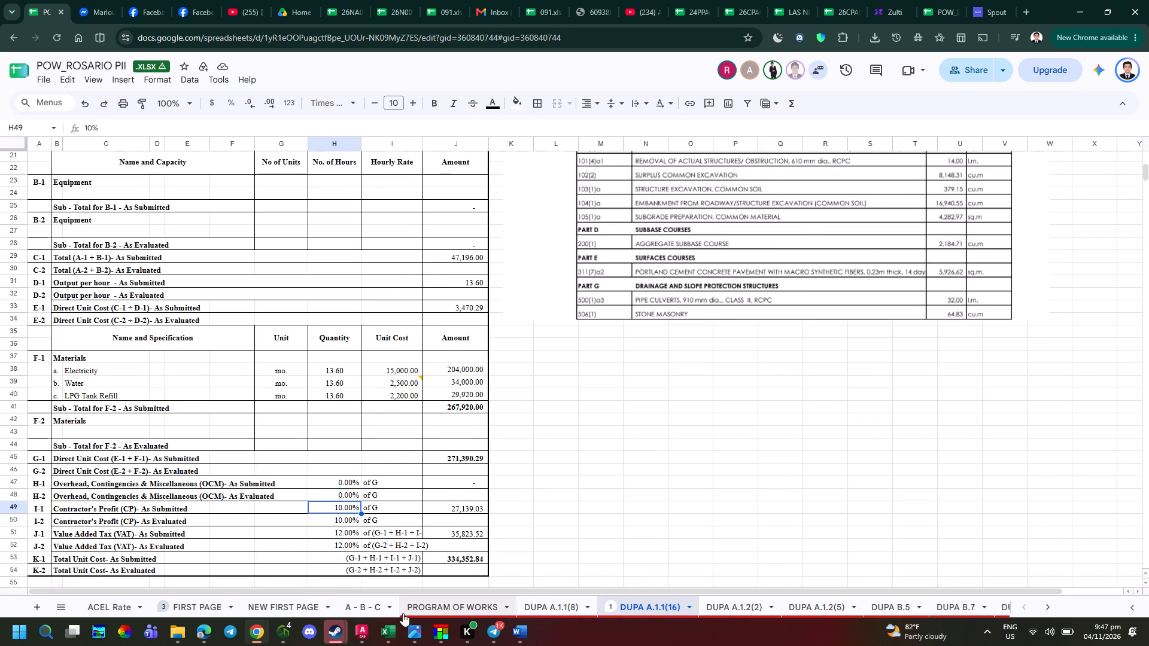
{"action": "left_click", "coordinate": [378, 608]}
{"action": "left_click", "coordinate": [600, 321]}
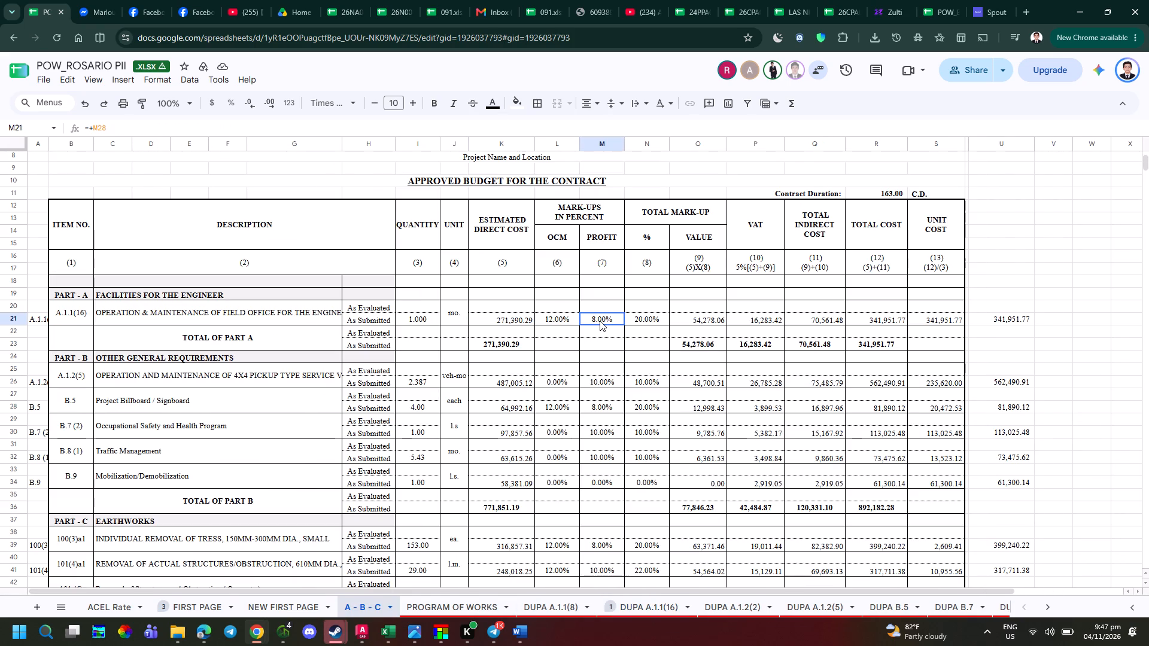
{"action": "double_click", "coordinate": [600, 321]}
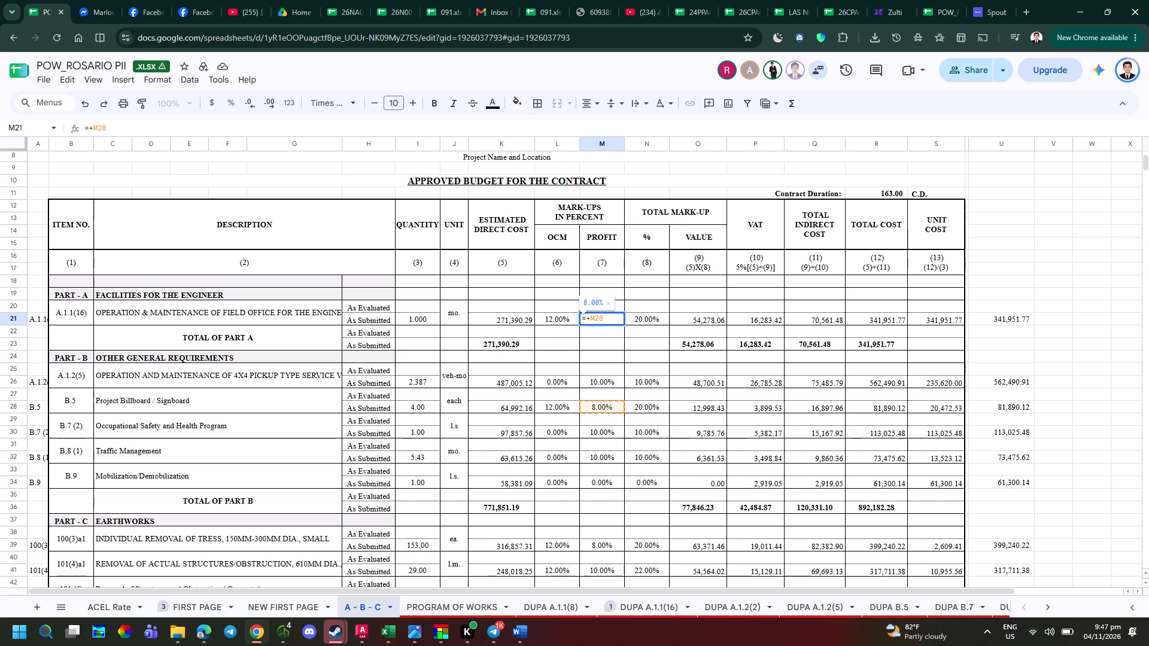
{"action": "key", "text": "Escape"}
Trace item B.5's profit markup, M28 on the A - B - C sheet, to its source cell P109 on the FIRST PAGE sheet.
{"action": "double_click", "coordinate": [606, 406]}
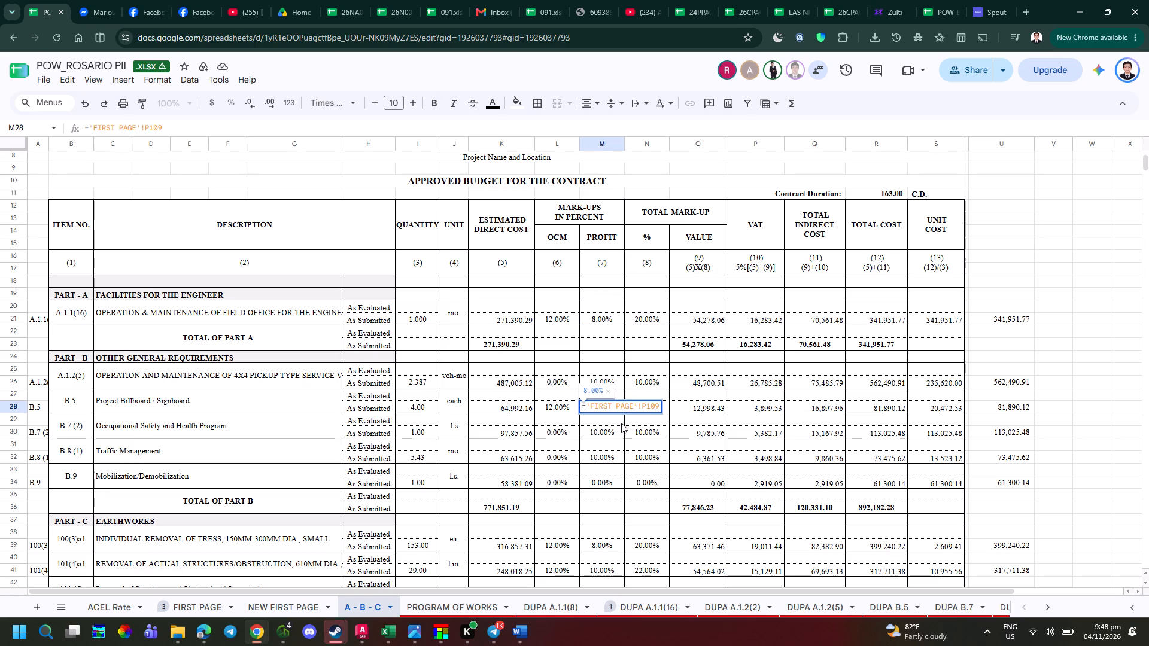
{"action": "key", "text": "Escape"}
{"action": "left_click", "coordinate": [180, 607]}
{"action": "scroll", "coordinate": [177, 458], "scroll_direction": "down", "scroll_amount": 2}
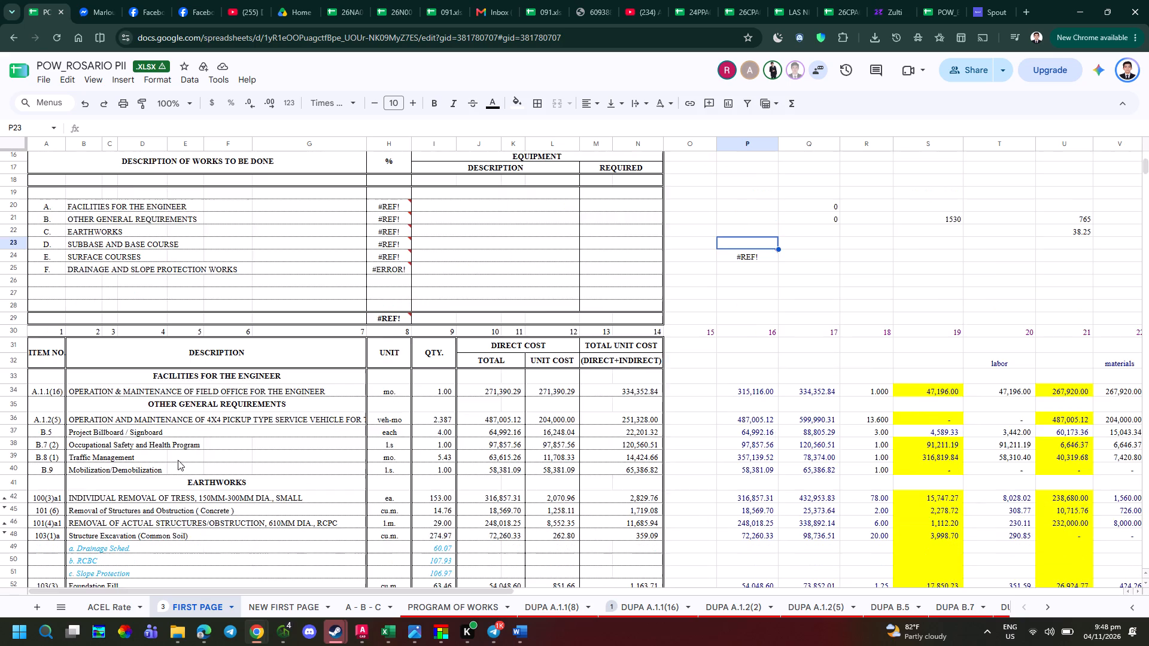
{"action": "scroll", "coordinate": [175, 456], "scroll_direction": "down", "scroll_amount": 7}
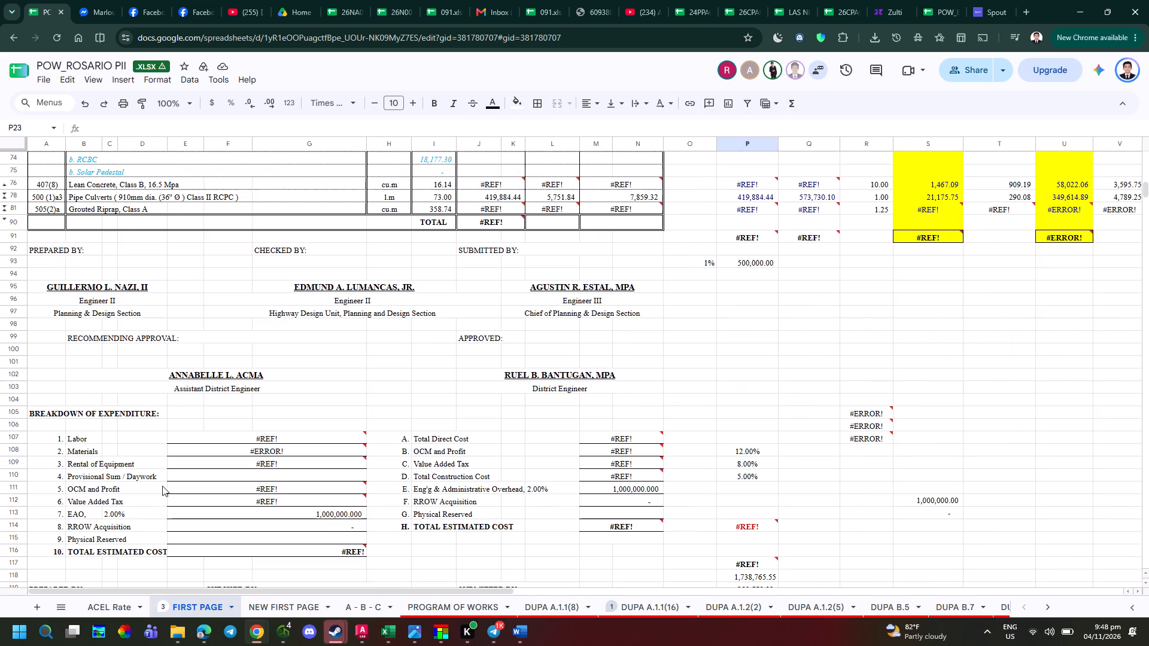
Set the profit markup percentage in P109 of the FIRST PAGE sheet, beside the expenditure breakdown, to 12%.
{"action": "left_click", "coordinate": [278, 471]}
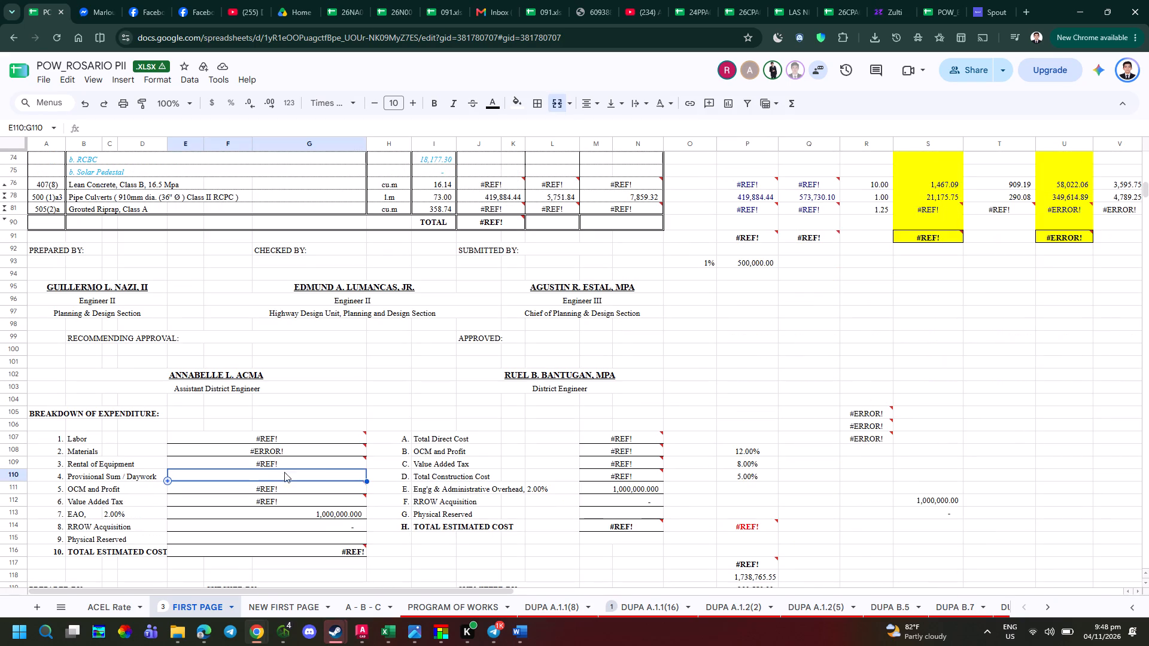
{"action": "left_click", "coordinate": [740, 462]}
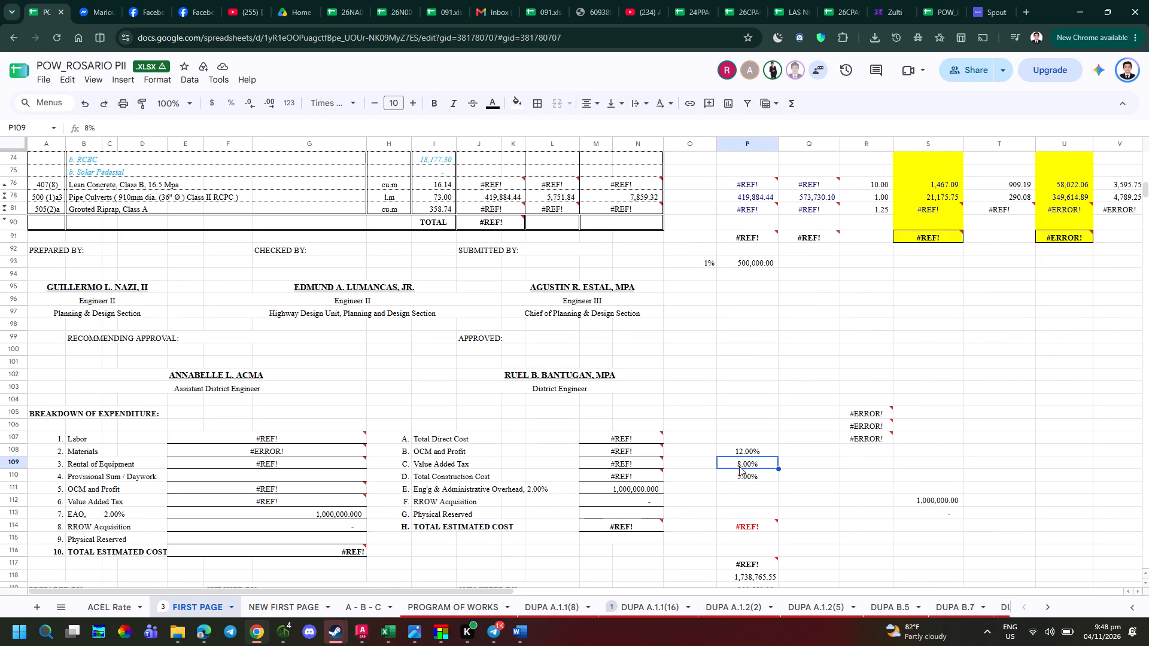
{"action": "key", "text": "1"}
{"action": "key", "text": "2"}
{"action": "left_click", "coordinate": [727, 498]}
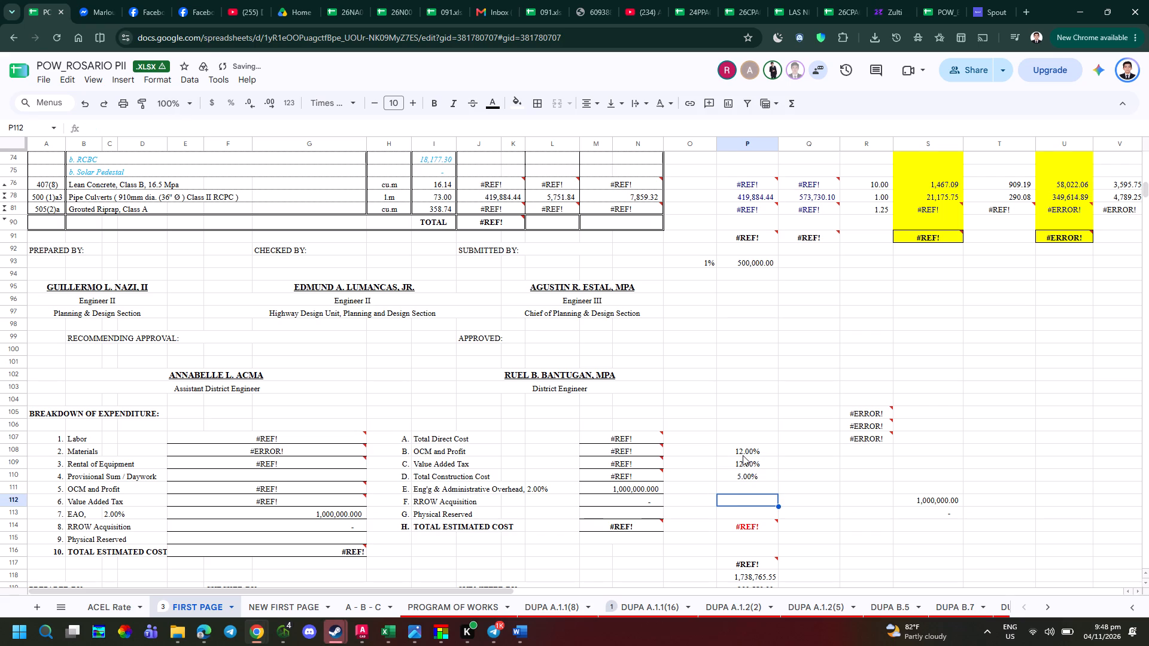
Set the markup percentage in P108 of the FIRST PAGE sheet, beside OCM and Profit, to 10%.
{"action": "left_click", "coordinate": [743, 455]}
{"action": "key", "text": "1"}
{"action": "key", "text": "0"}
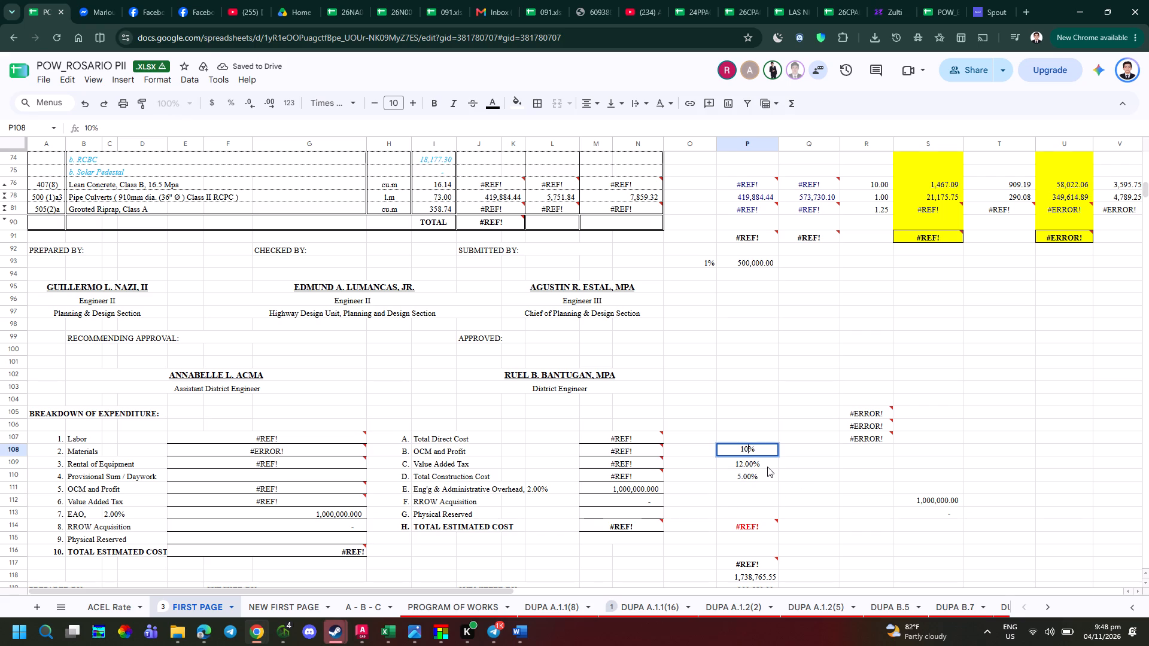
{"action": "key", "text": "Return"}
{"action": "key", "text": "Down"}
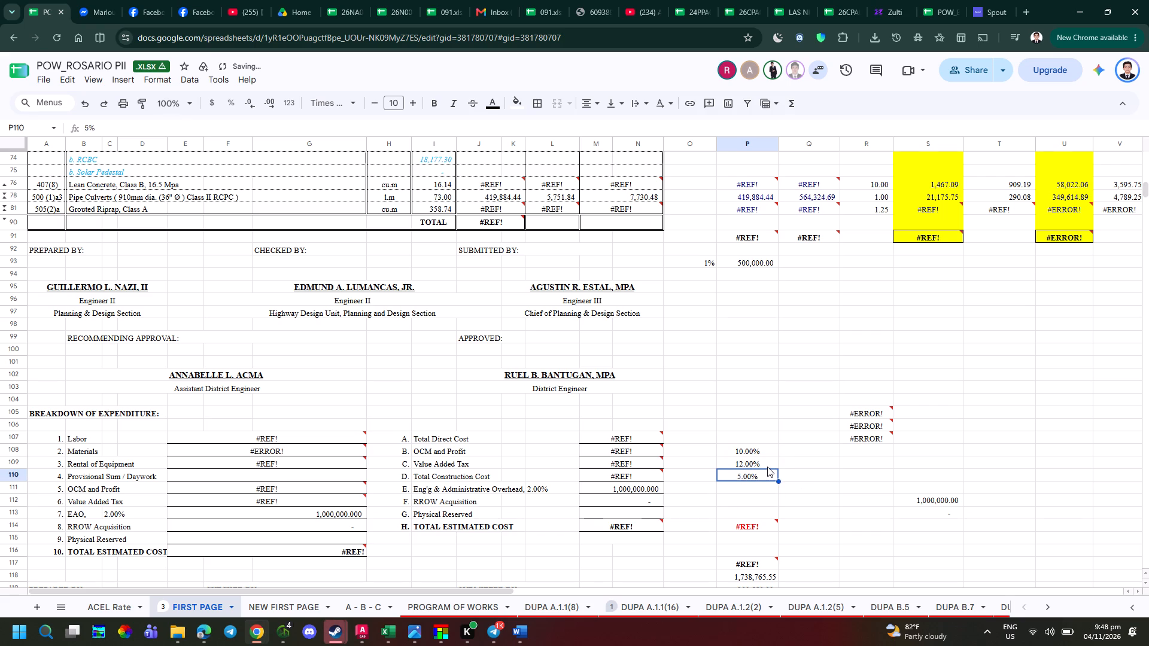
{"action": "right_click", "coordinate": [767, 467]}
{"action": "left_click", "coordinate": [670, 577]}
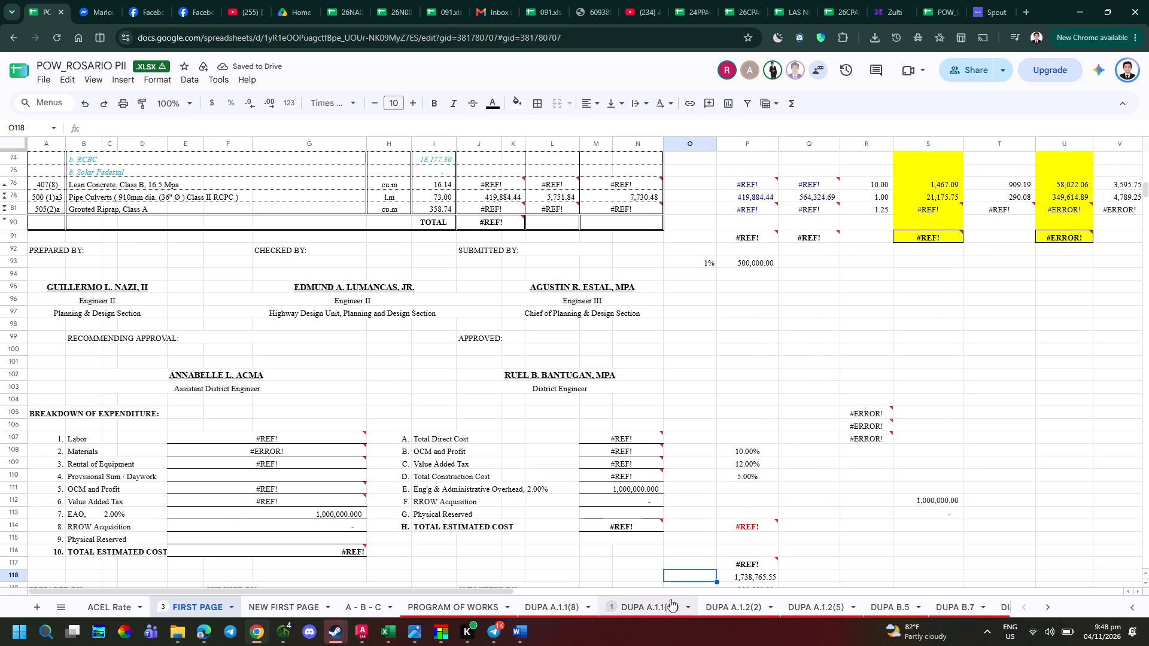
Check item B.5's submitted total direct cost formula, J21 on the PROGRAM OF WORKS sheet, against its row on the A - B - C sheet.
{"action": "left_click", "coordinate": [669, 599]}
{"action": "left_click", "coordinate": [470, 609]}
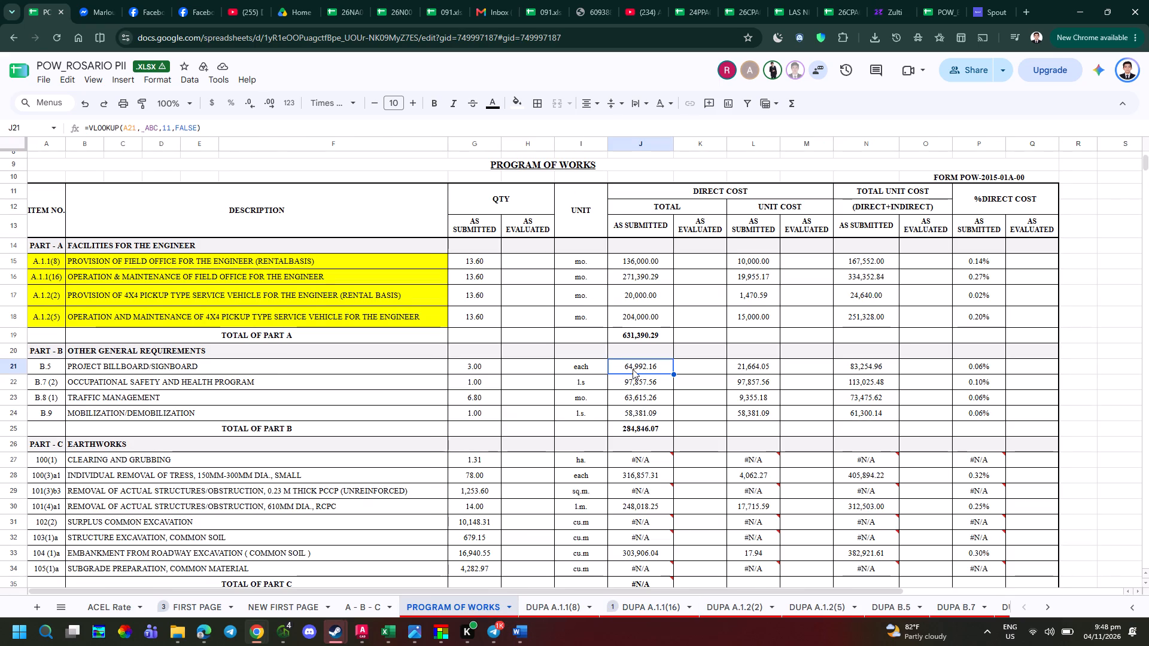
{"action": "double_click", "coordinate": [640, 367]}
{"action": "key", "text": "Escape"}
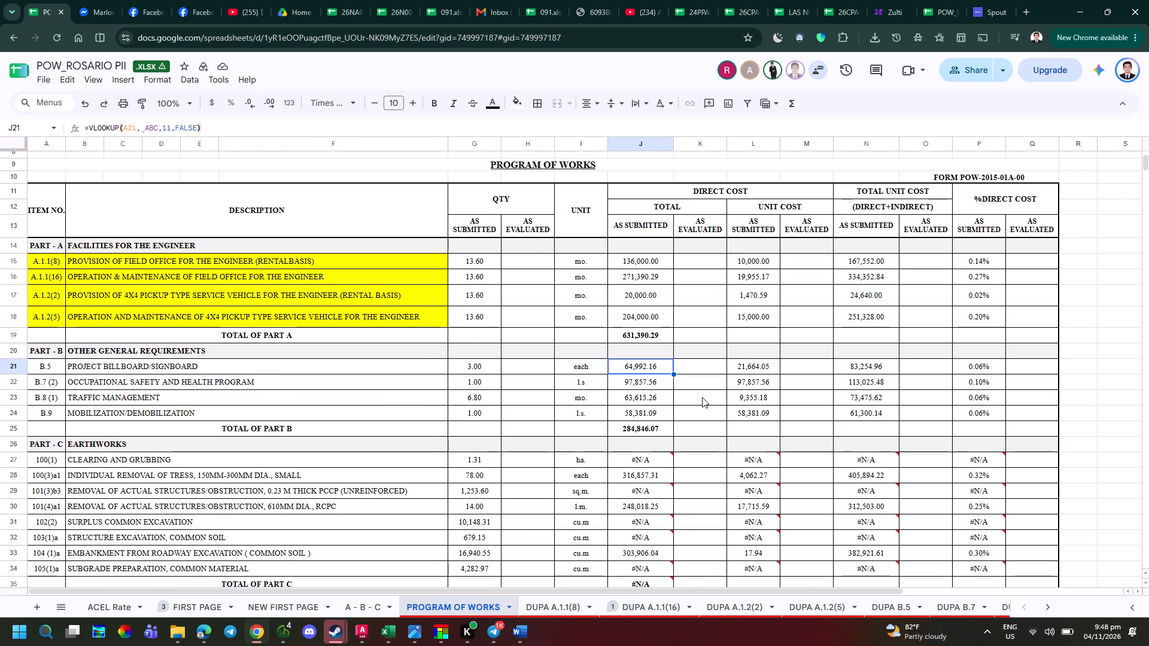
{"action": "left_click", "coordinate": [367, 613]}
{"action": "key", "text": "Escape"}
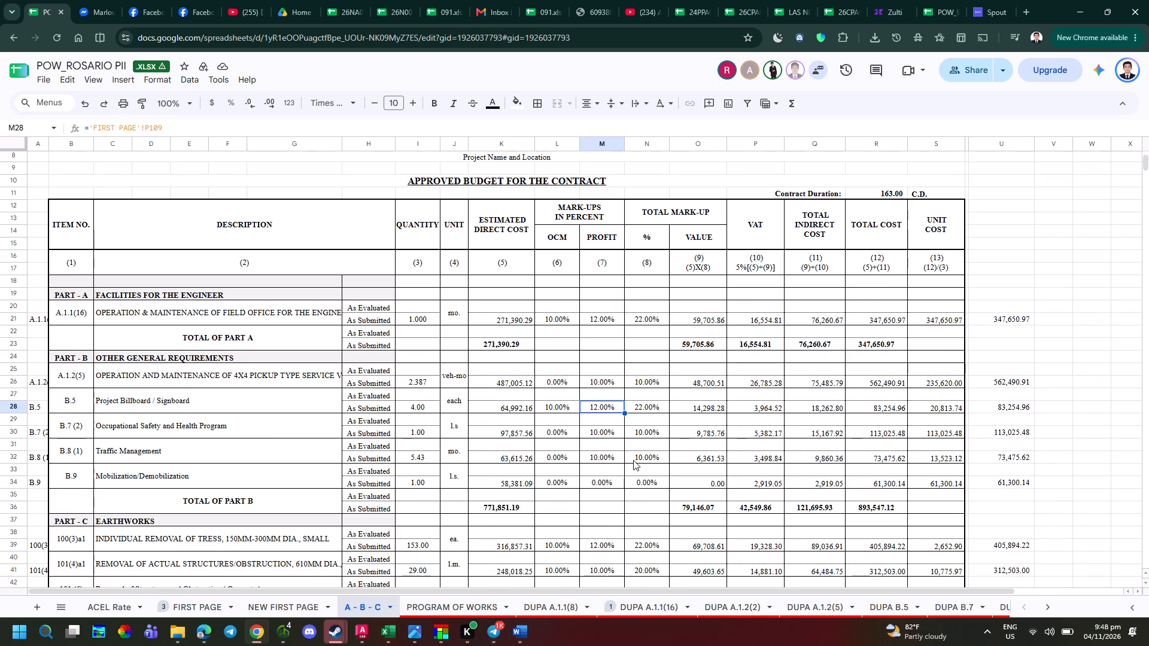
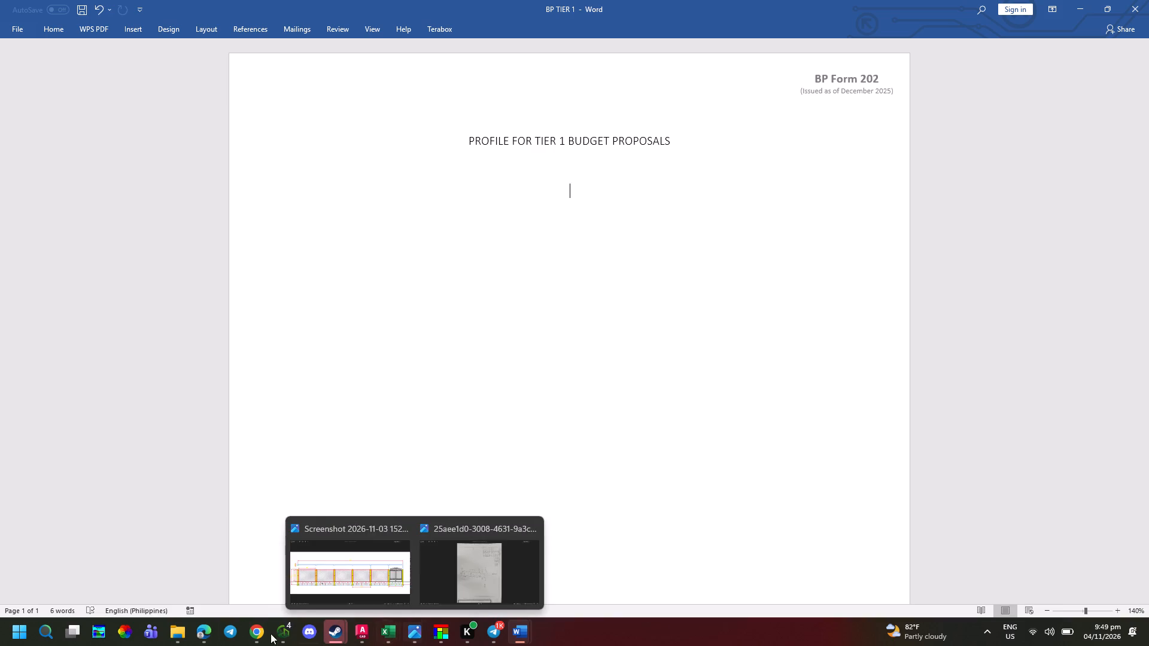
Switch to the Downloads folder in File Explorer.
{"action": "left_click", "coordinate": [179, 632]}
{"action": "left_click", "coordinate": [101, 575]}
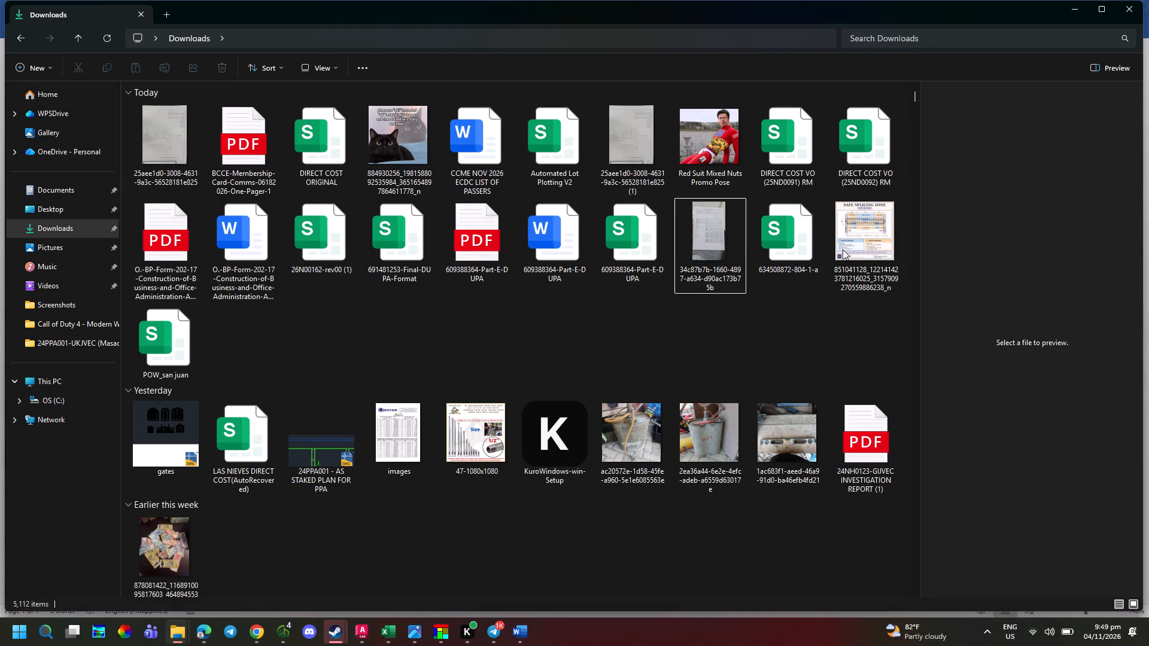
Open the downloaded photo of the printed BP Form 202 and examine its title, project name and categorization sections.
{"action": "double_click", "coordinate": [725, 263]}
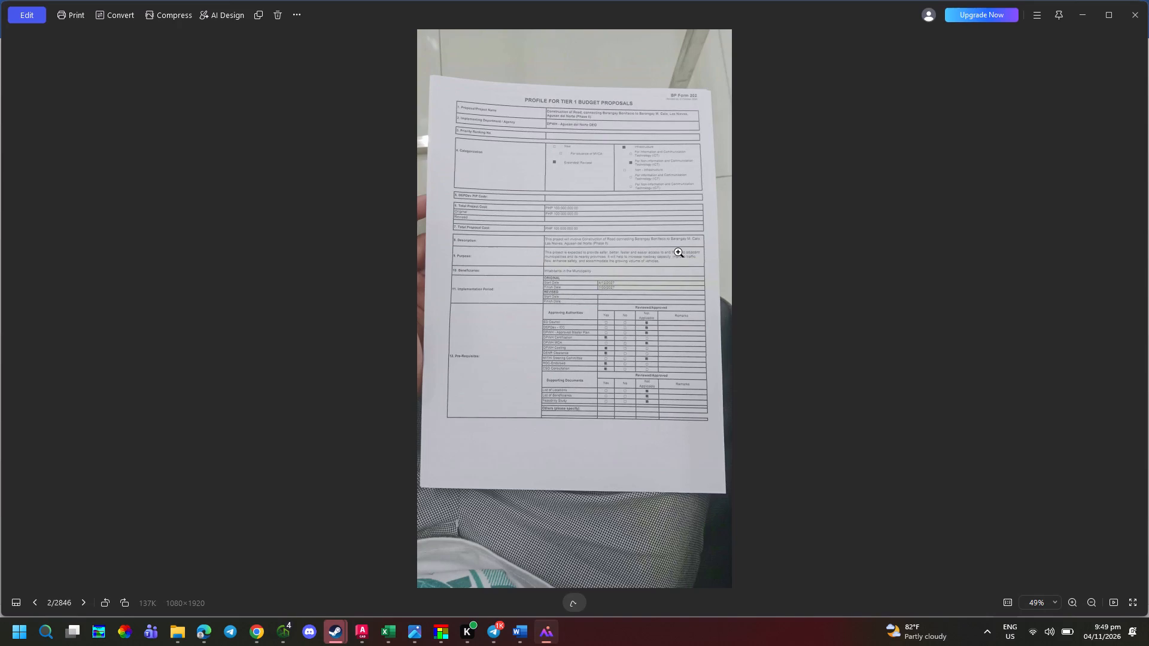
{"action": "left_click", "coordinate": [652, 182]}
{"action": "scroll", "coordinate": [670, 167], "scroll_direction": "up", "scroll_amount": 2}
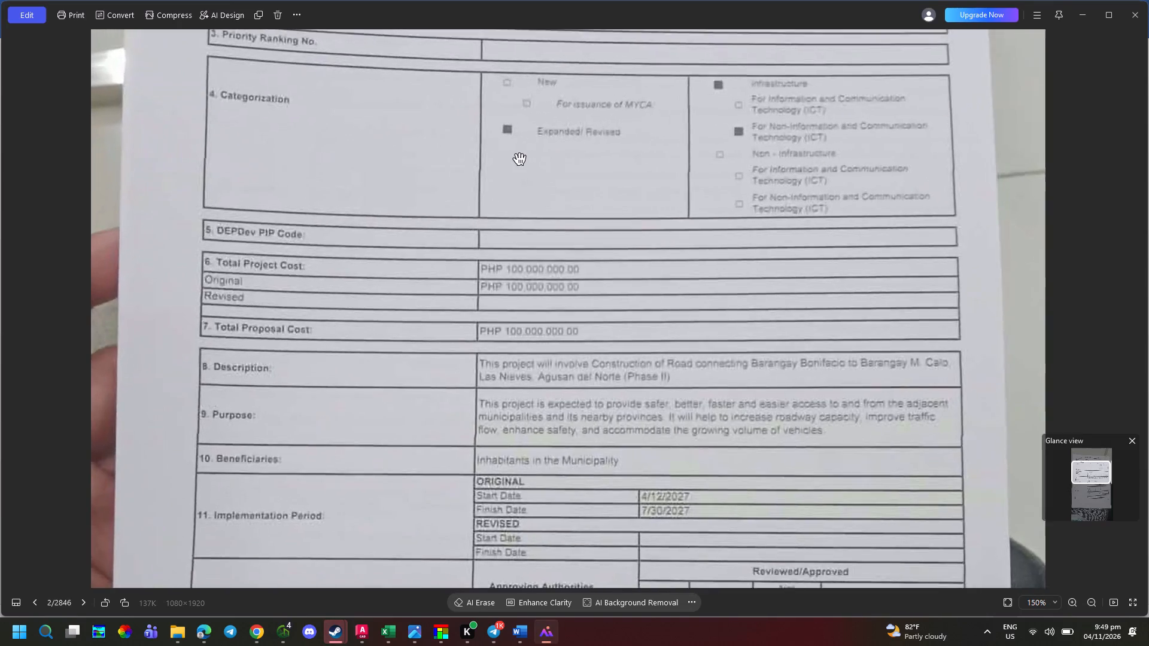
{"action": "scroll", "coordinate": [519, 159], "scroll_direction": "up", "scroll_amount": 1}
{"action": "left_click_drag", "start_coordinate": [516, 170], "coordinate": [424, 593]}
{"action": "scroll", "coordinate": [451, 557], "scroll_direction": "down", "scroll_amount": 1}
{"action": "left_click_drag", "start_coordinate": [530, 463], "coordinate": [508, 428]}
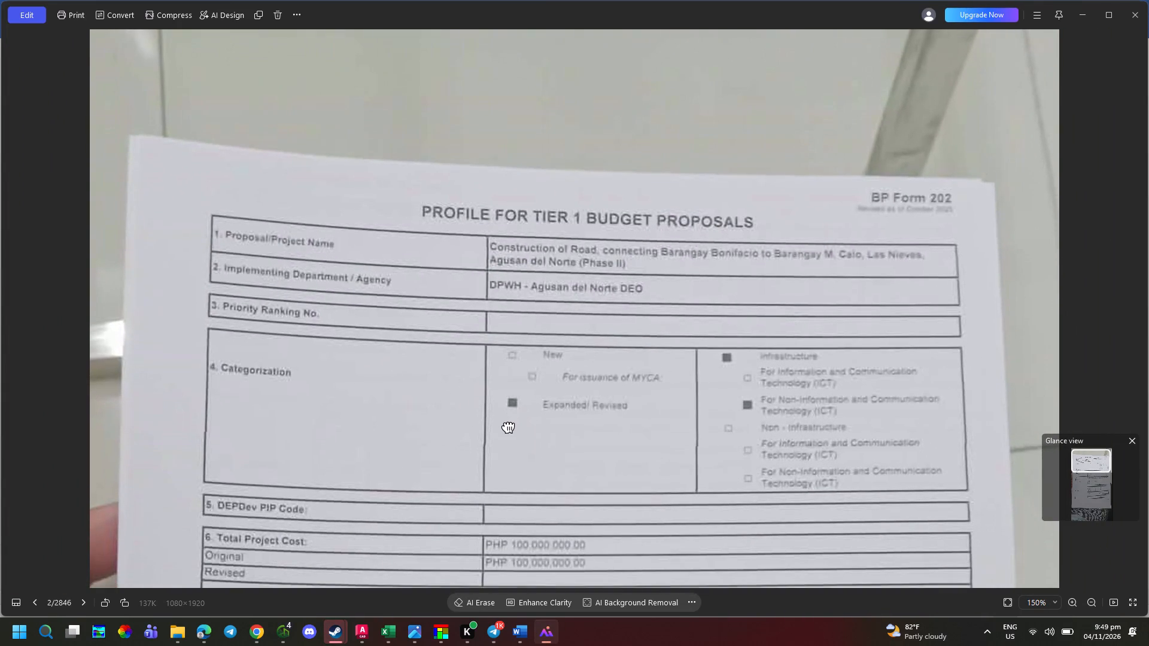
{"action": "left_click_drag", "start_coordinate": [508, 428], "coordinate": [508, 429]}
{"action": "key", "text": "alt+Tab"}
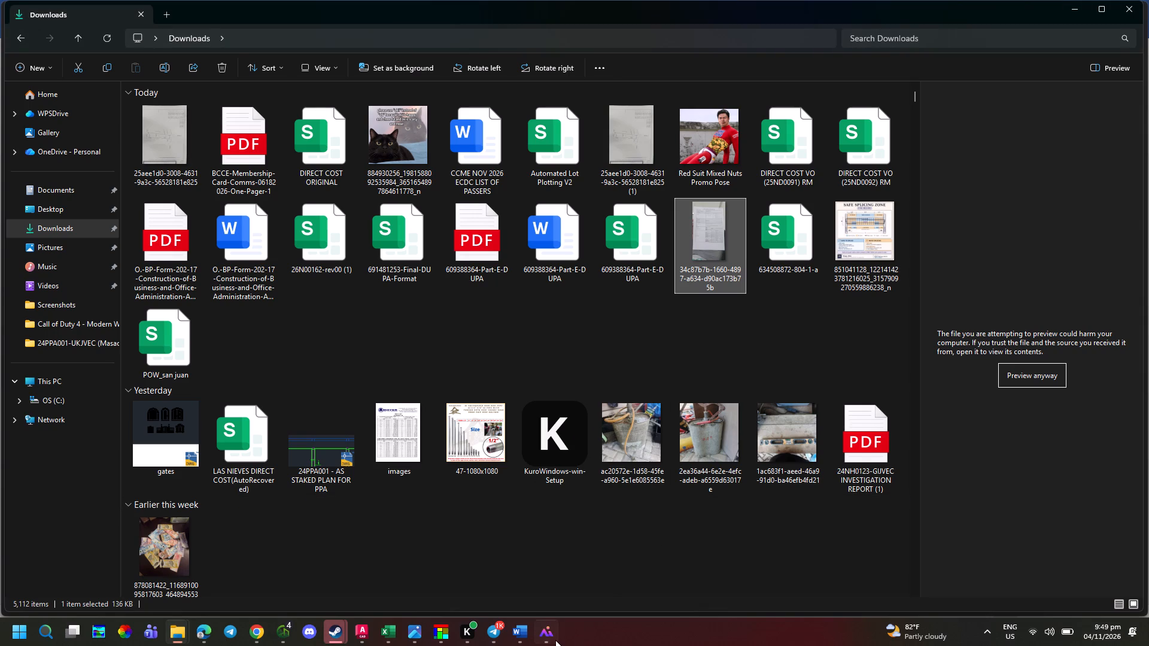
Switch to the BP TIER 1 document in Word and compare its heading and layout with the BP Form 202 photo.
{"action": "left_click", "coordinate": [530, 632]}
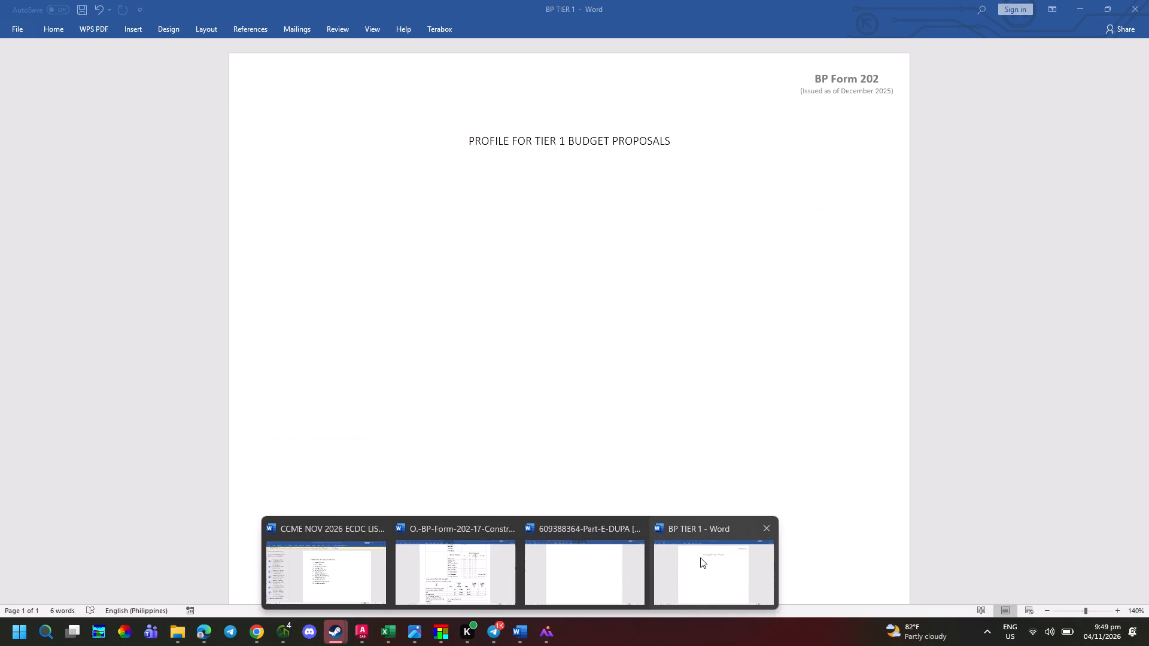
{"action": "left_click", "coordinate": [700, 557]}
{"action": "scroll", "coordinate": [761, 319], "scroll_direction": "up", "scroll_amount": 3}
{"action": "left_click", "coordinate": [668, 177]}
{"action": "left_click", "coordinate": [633, 140]}
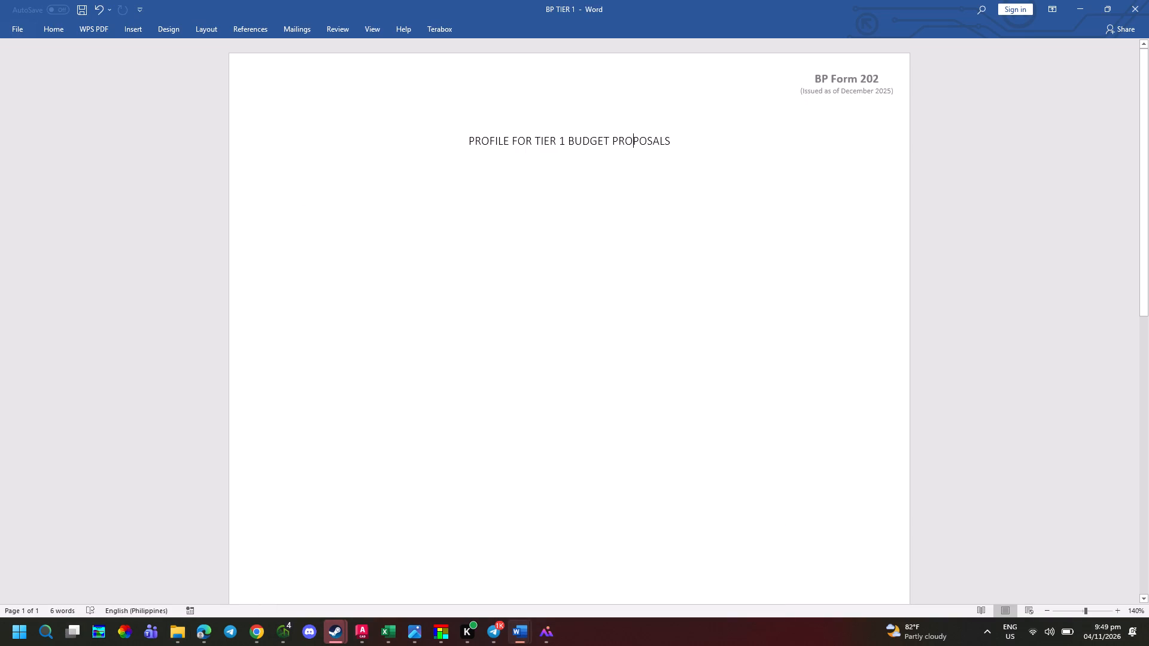
{"action": "left_click", "coordinate": [695, 146]}
{"action": "key", "text": "alt+Tab"}
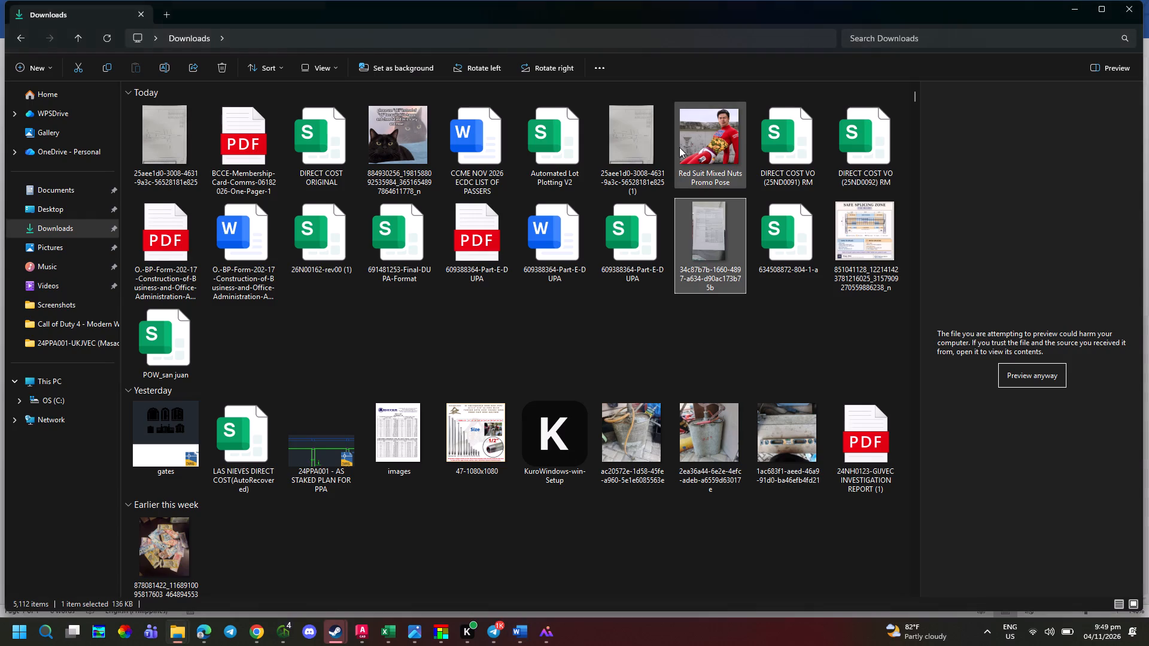
{"action": "key", "text": "alt+Tab"}
{"action": "key", "text": "alt+Tab"}
{"action": "key", "text": "alt+Tab"}
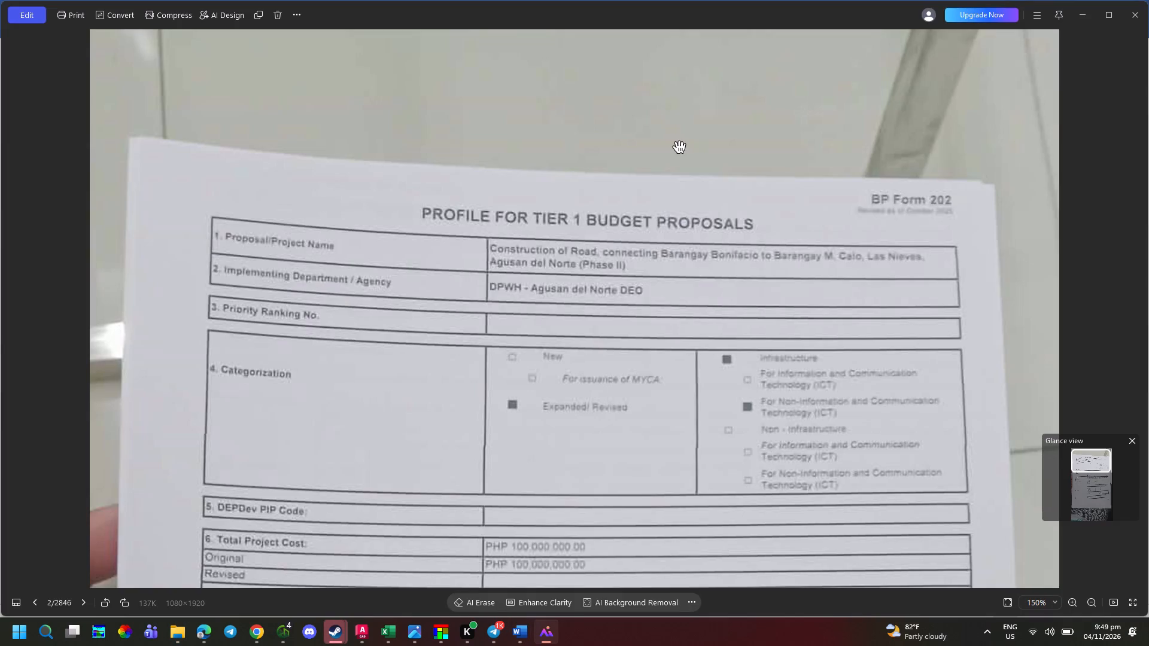
{"action": "key", "text": "alt+Tab"}
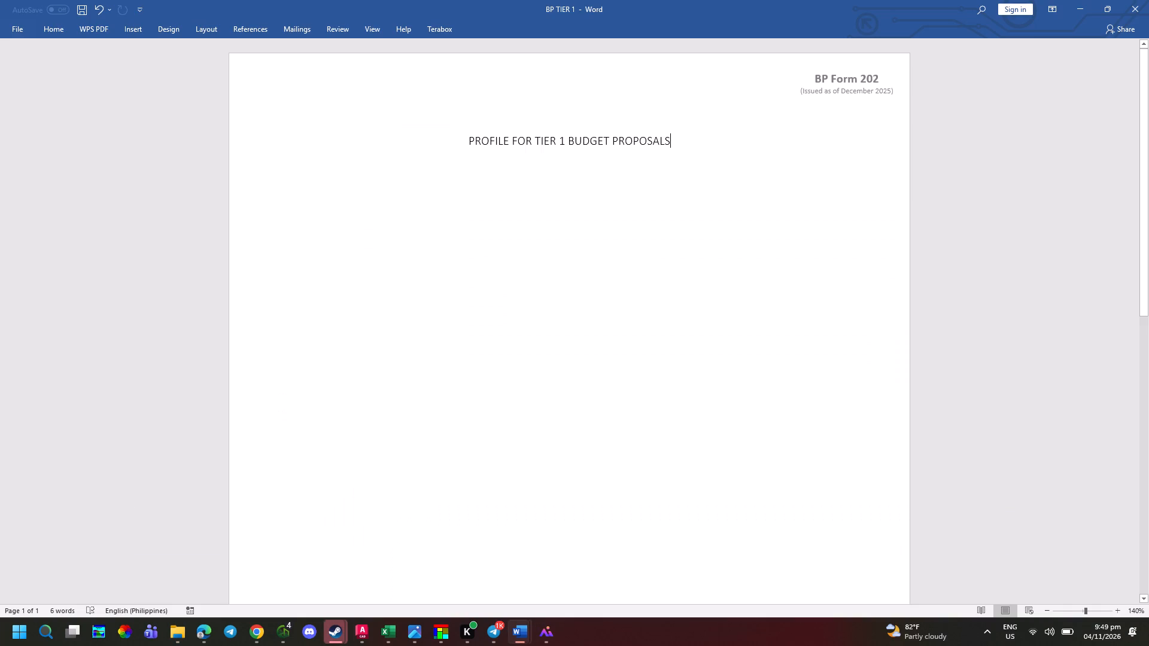
{"action": "key", "text": "alt+Tab"}
{"action": "key", "text": "alt+Tab"}
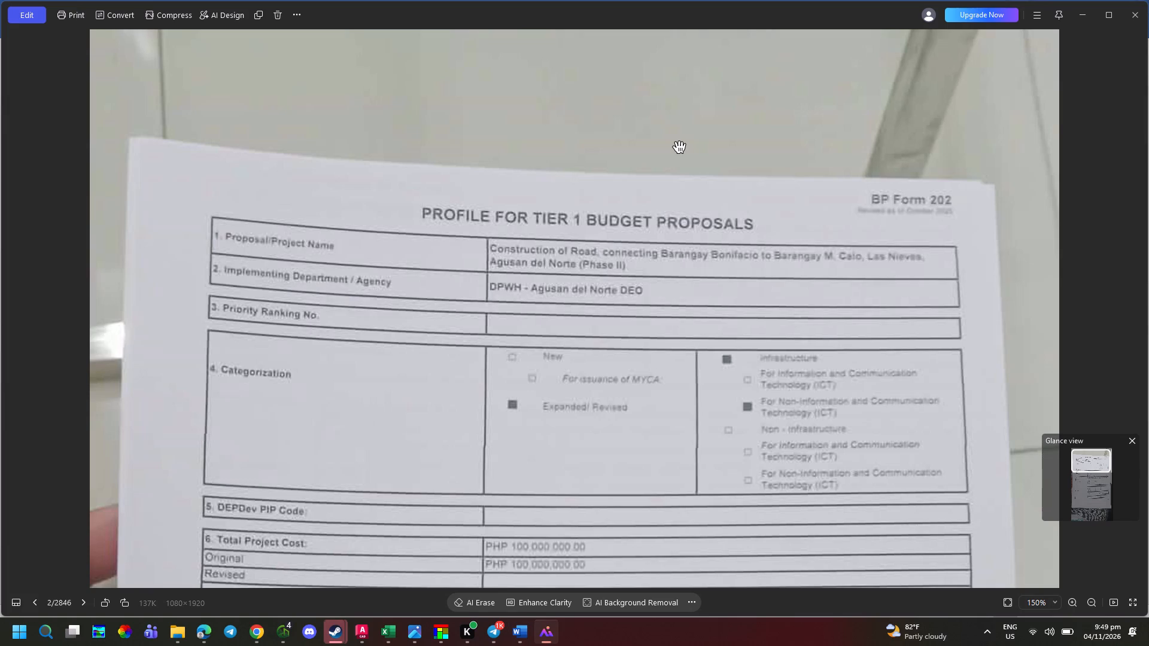
{"action": "key", "text": "alt+Tab"}
Switch to the Book1(AutoRecovered) workbook in Excel and add a new blank worksheet after Sheet7.
{"action": "left_click", "coordinate": [388, 630]}
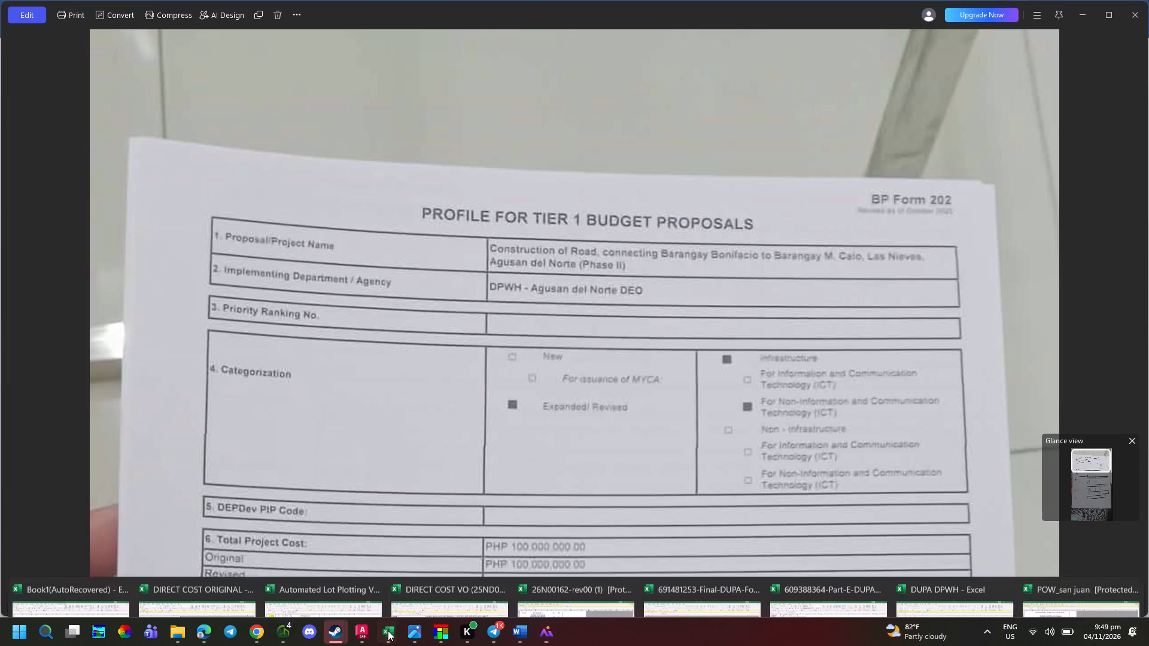
{"action": "left_click", "coordinate": [1063, 572]}
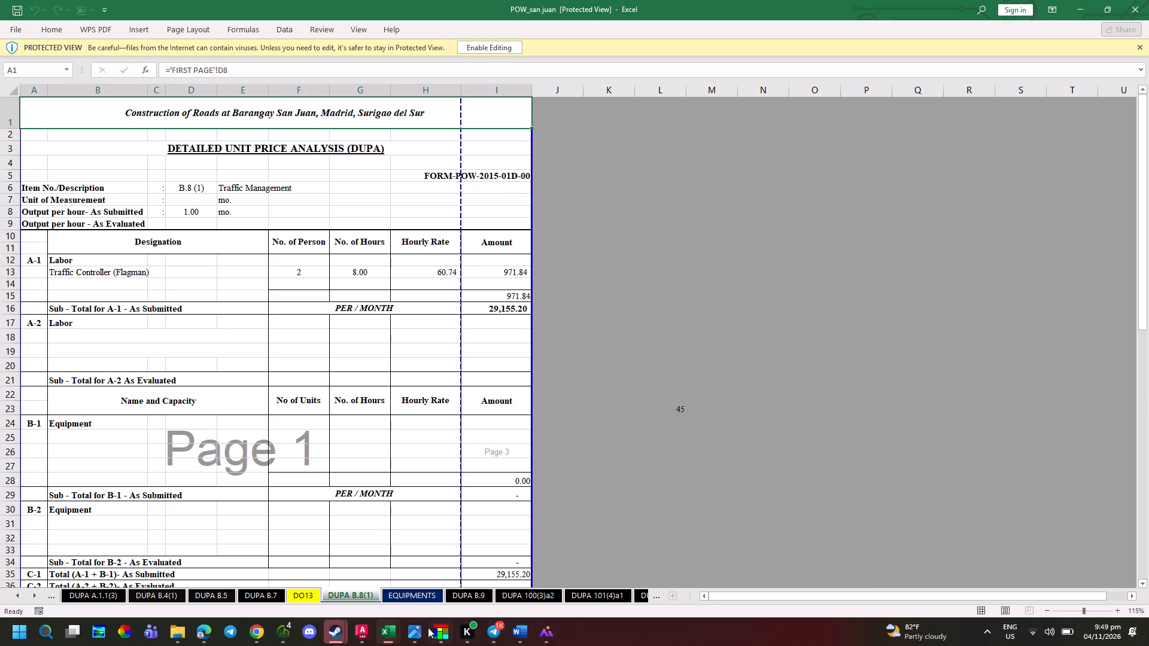
{"action": "left_click", "coordinate": [390, 630]}
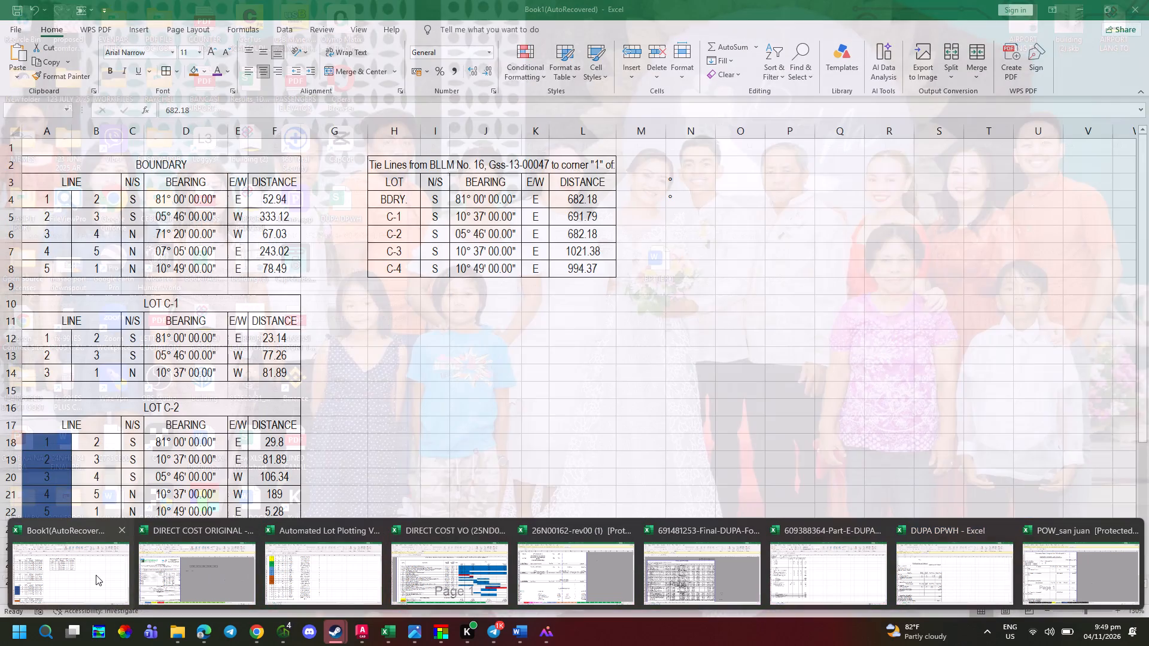
{"action": "left_click", "coordinate": [96, 575]}
{"action": "left_click", "coordinate": [315, 592]}
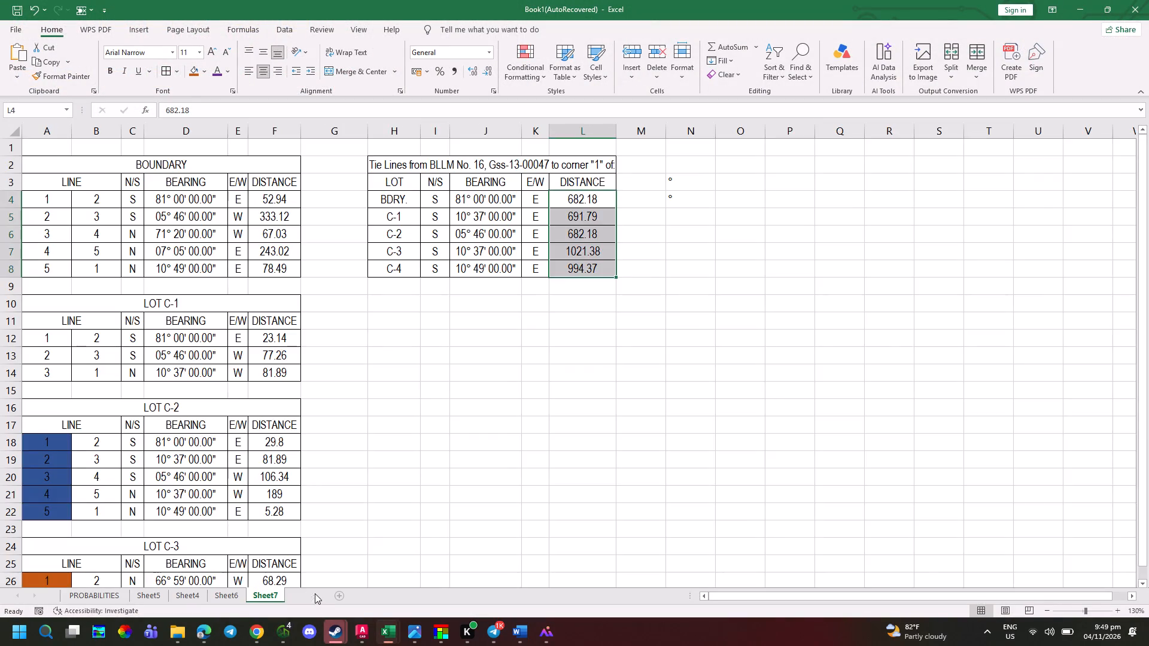
Set the new sheet's paper size to Legal, keeping it in Normal view.
{"action": "left_click", "coordinate": [205, 28]}
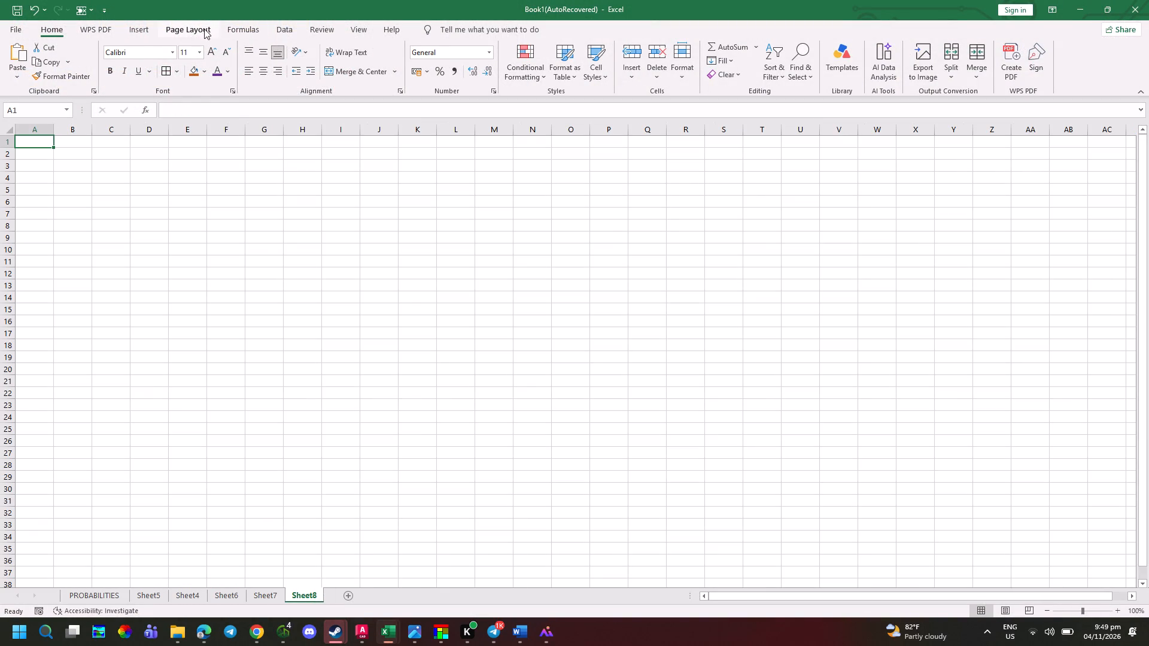
{"action": "left_click", "coordinate": [167, 74]}
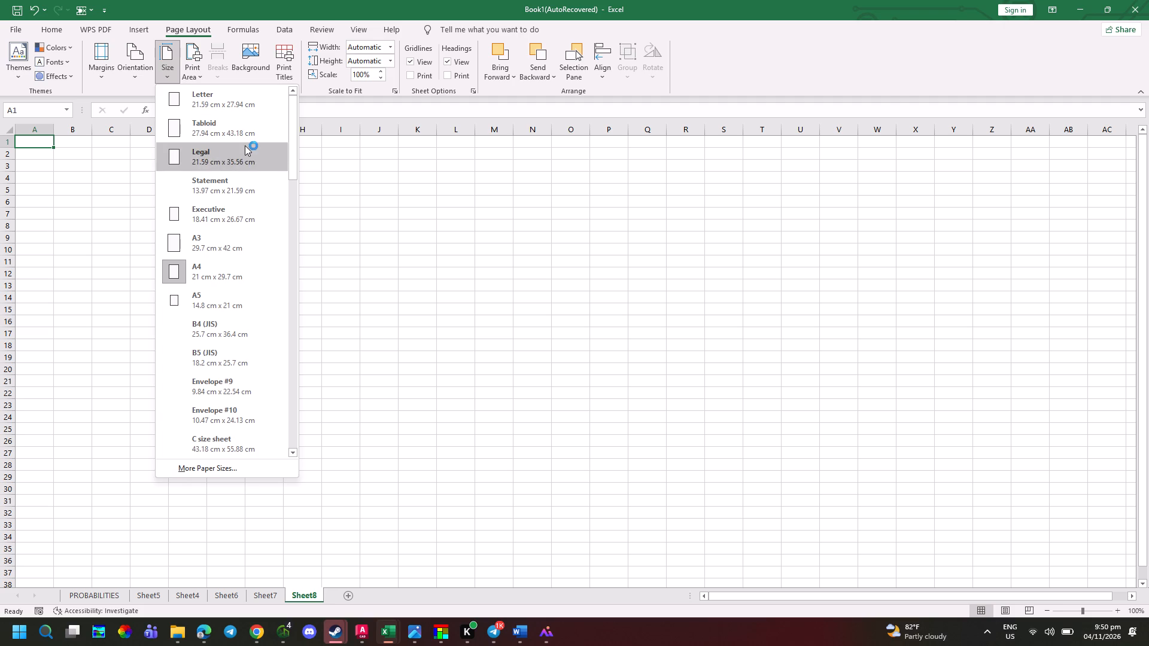
{"action": "left_click", "coordinate": [259, 159]}
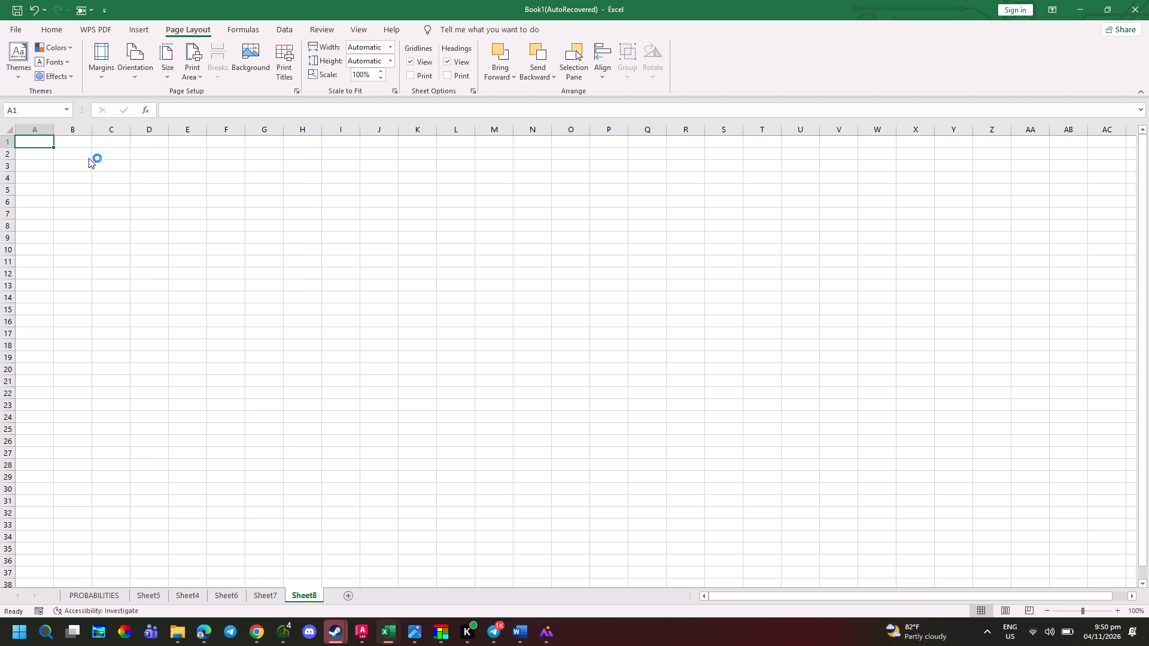
{"action": "left_click", "coordinate": [354, 32]}
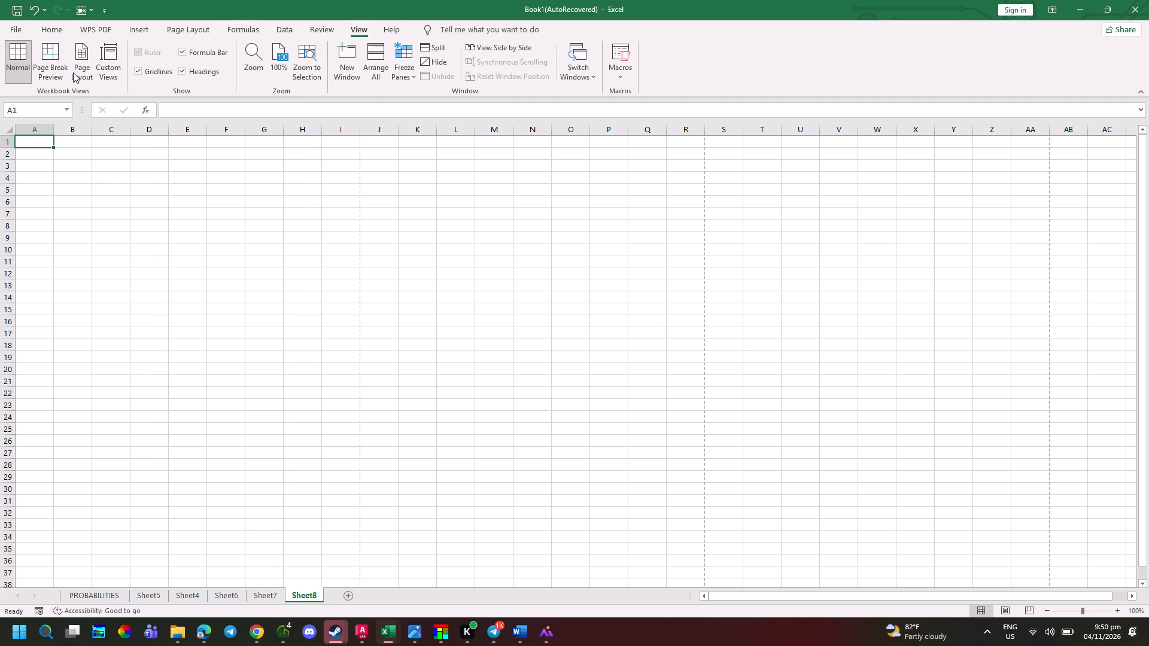
{"action": "left_click", "coordinate": [61, 69]}
{"action": "left_click", "coordinate": [29, 68]}
{"action": "left_click", "coordinate": [160, 214]}
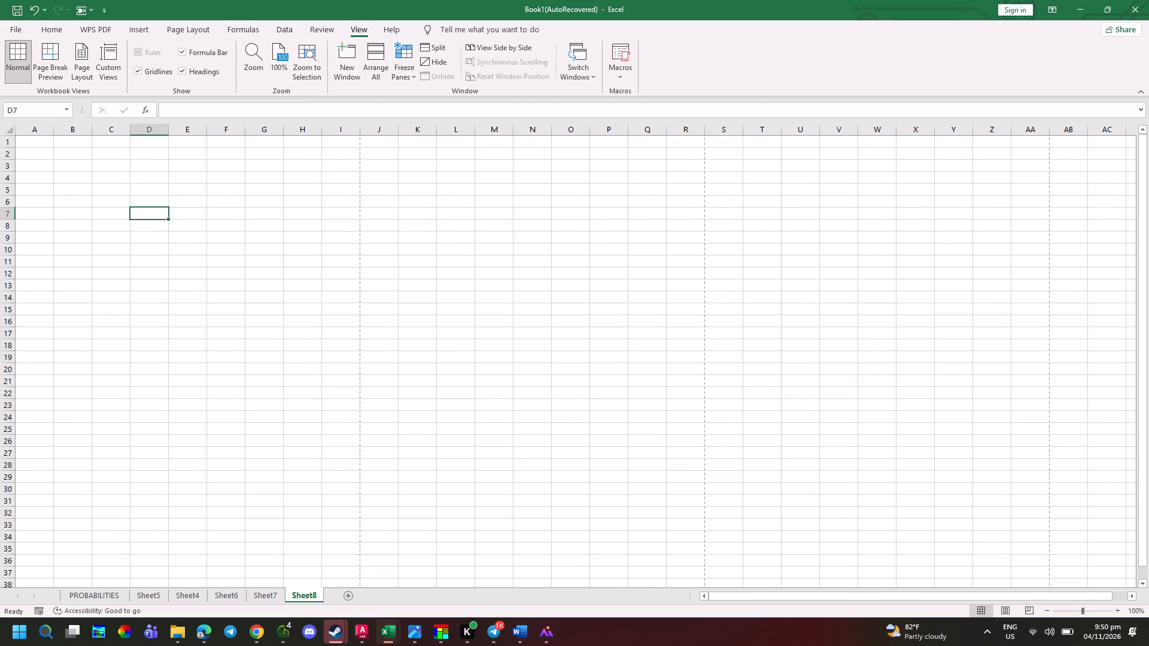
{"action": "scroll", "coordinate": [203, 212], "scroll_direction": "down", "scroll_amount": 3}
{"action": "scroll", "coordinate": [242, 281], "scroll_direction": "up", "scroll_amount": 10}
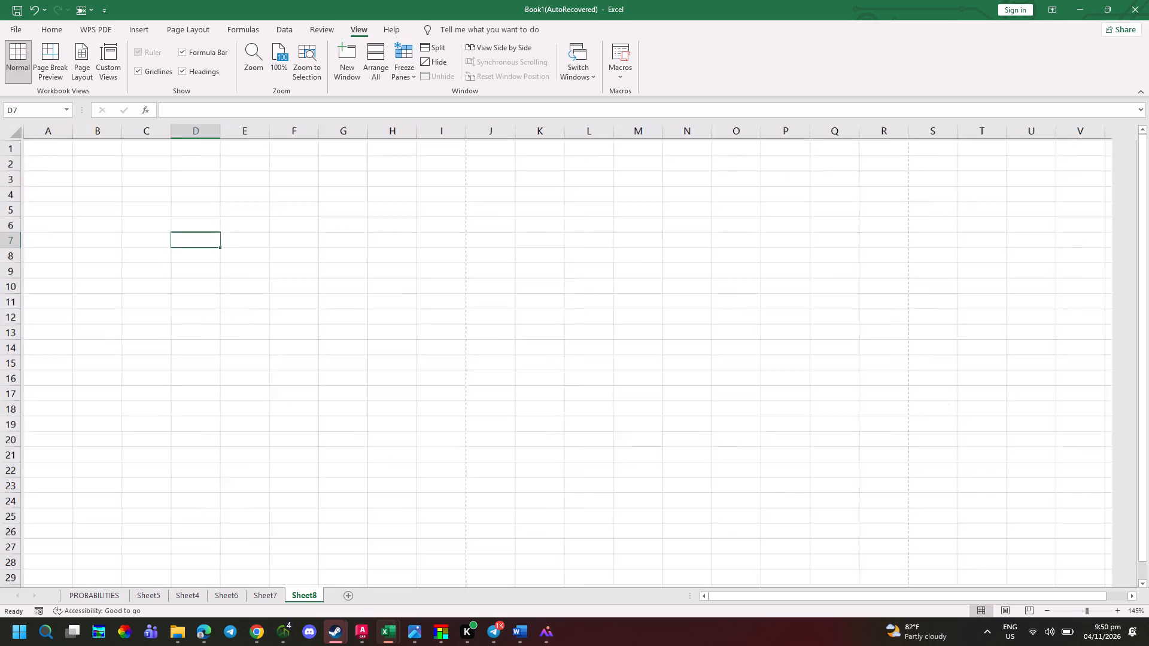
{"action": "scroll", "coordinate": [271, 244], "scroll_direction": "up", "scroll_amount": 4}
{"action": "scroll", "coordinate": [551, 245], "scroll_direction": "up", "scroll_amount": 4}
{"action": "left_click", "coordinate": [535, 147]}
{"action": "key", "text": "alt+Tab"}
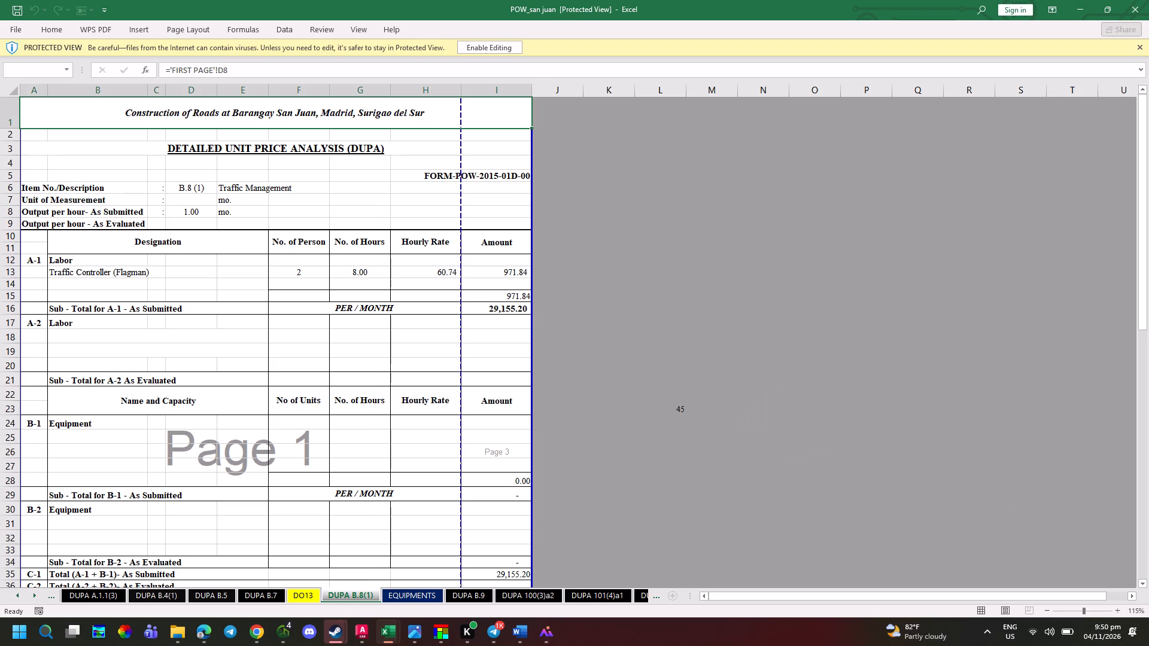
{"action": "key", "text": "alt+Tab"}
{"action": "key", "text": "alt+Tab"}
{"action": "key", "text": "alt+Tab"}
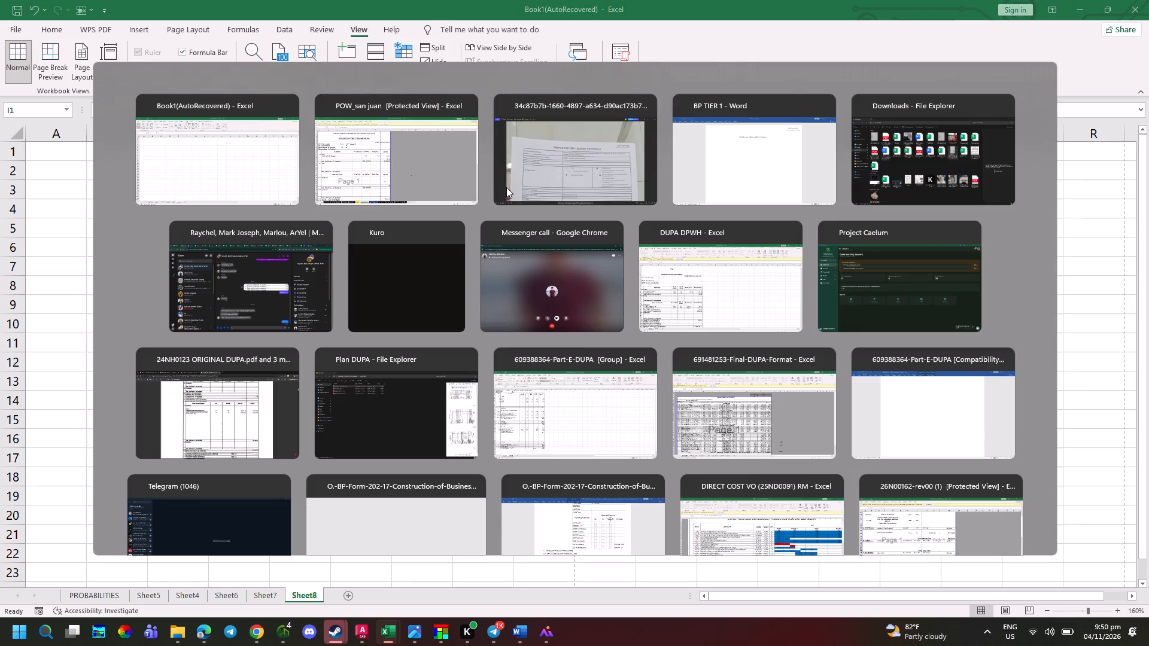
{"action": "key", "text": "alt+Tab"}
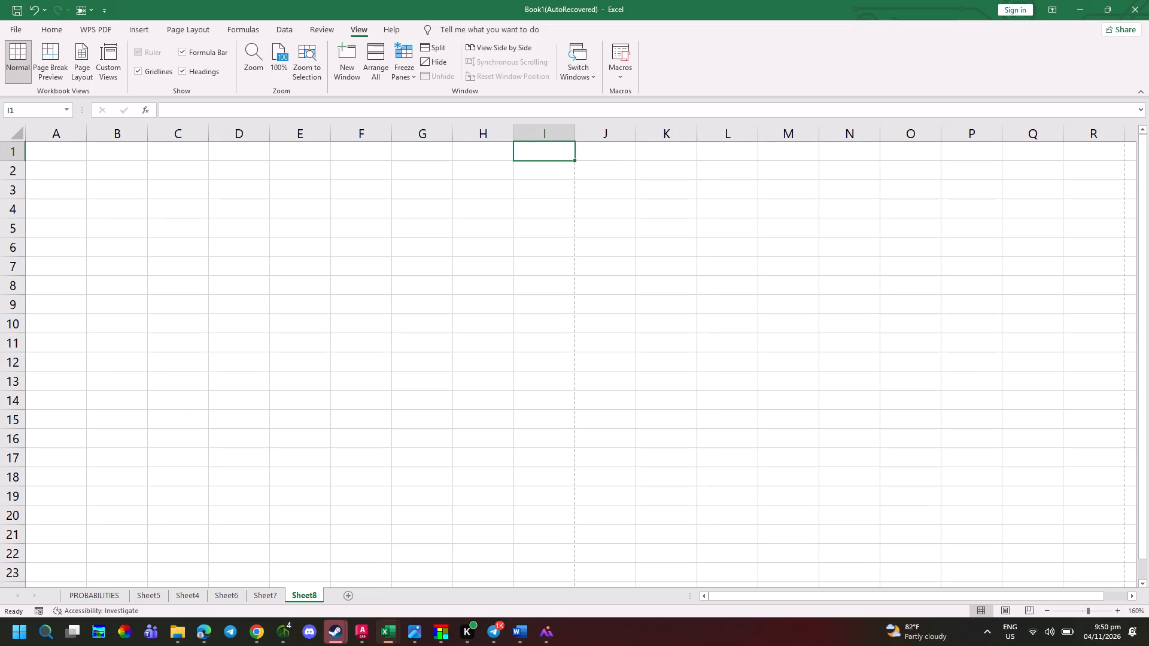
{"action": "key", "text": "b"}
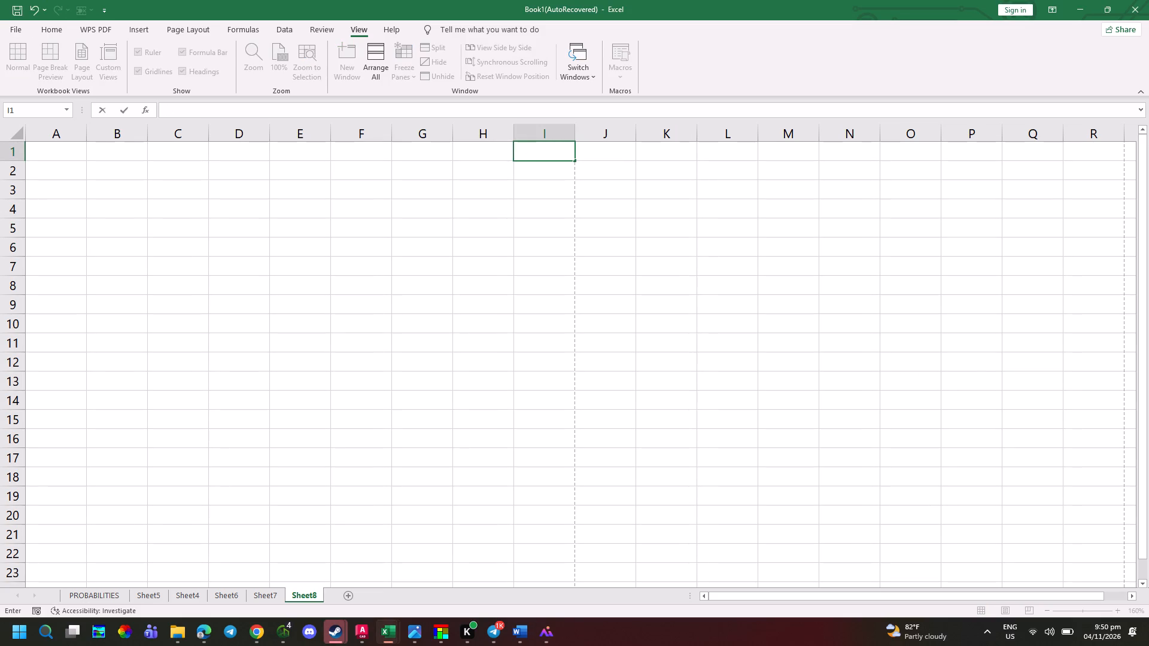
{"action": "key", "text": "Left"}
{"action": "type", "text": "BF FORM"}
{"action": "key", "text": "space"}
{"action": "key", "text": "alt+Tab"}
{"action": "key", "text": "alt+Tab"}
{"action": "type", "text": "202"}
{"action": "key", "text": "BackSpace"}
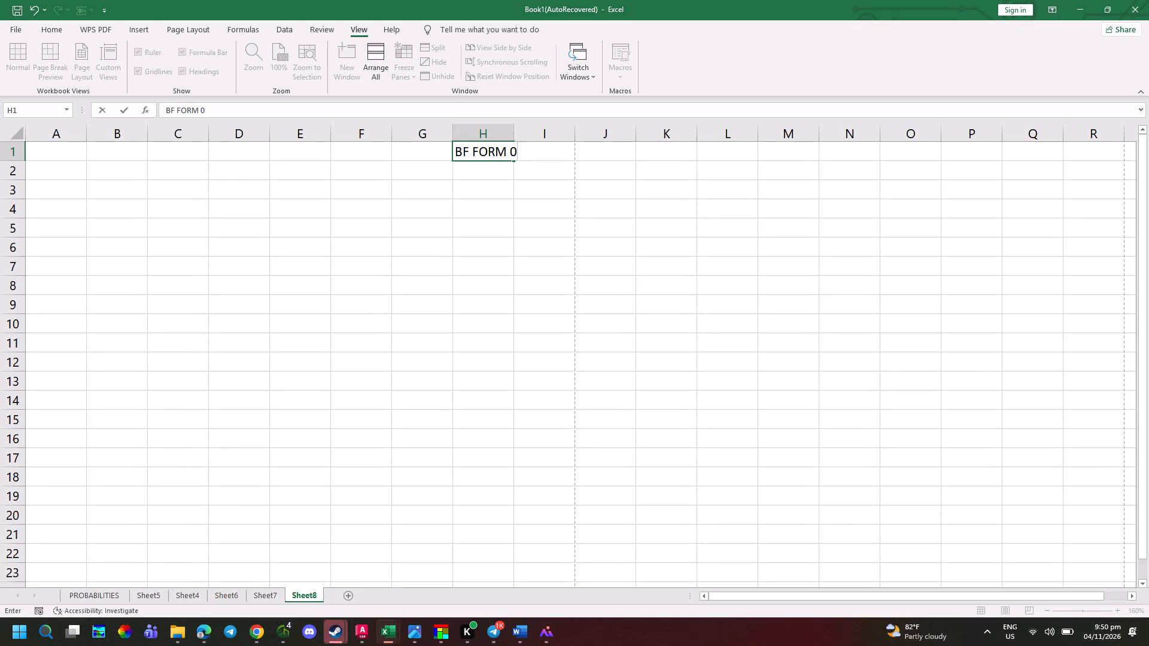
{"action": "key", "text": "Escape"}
Enter the form label BF FORM 202 in cell I1 of the new sheet.
{"action": "key", "text": "Tab"}
{"action": "type", "text": "BF FORM 202"}
{"action": "key", "text": "Return"}
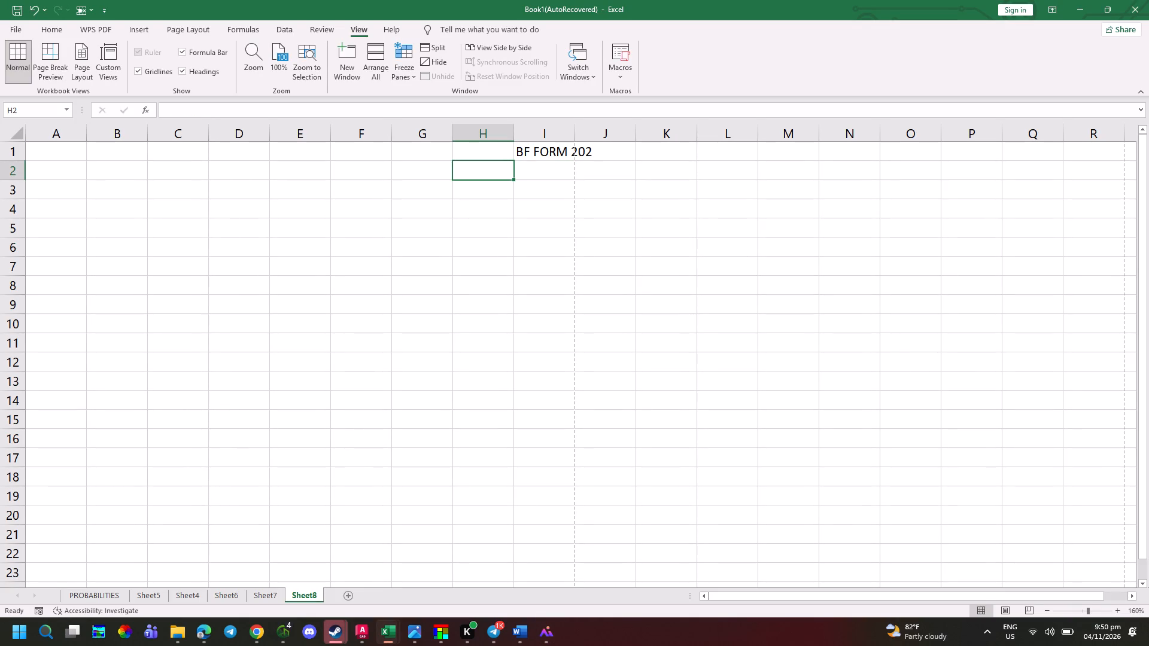
Merge and center cells H1:I1 holding the form label, and likewise cells H2:I2 directly below.
{"action": "left_click_drag", "start_coordinate": [513, 153], "coordinate": [543, 152]}
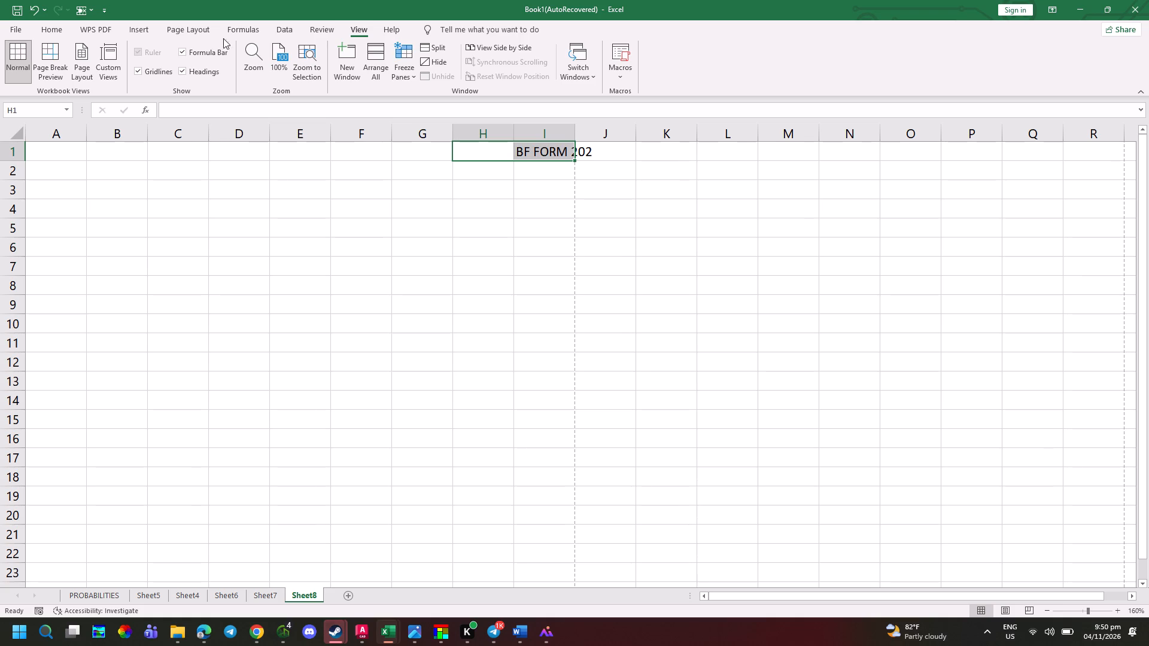
{"action": "left_click", "coordinate": [59, 29]}
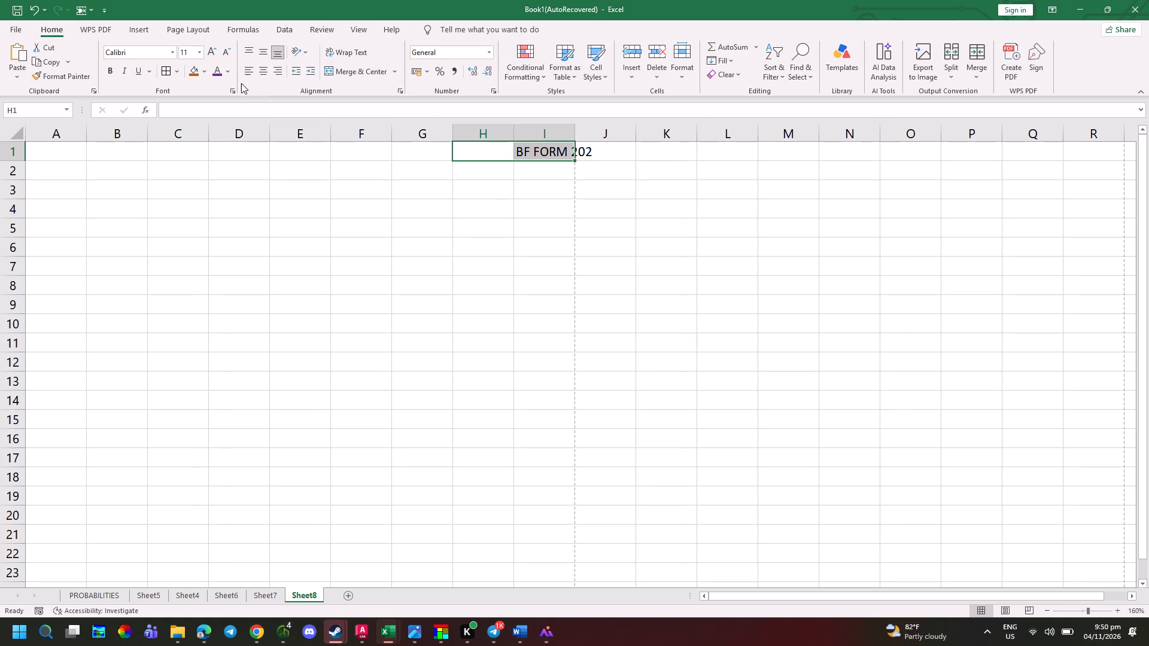
{"action": "left_click", "coordinate": [355, 72]}
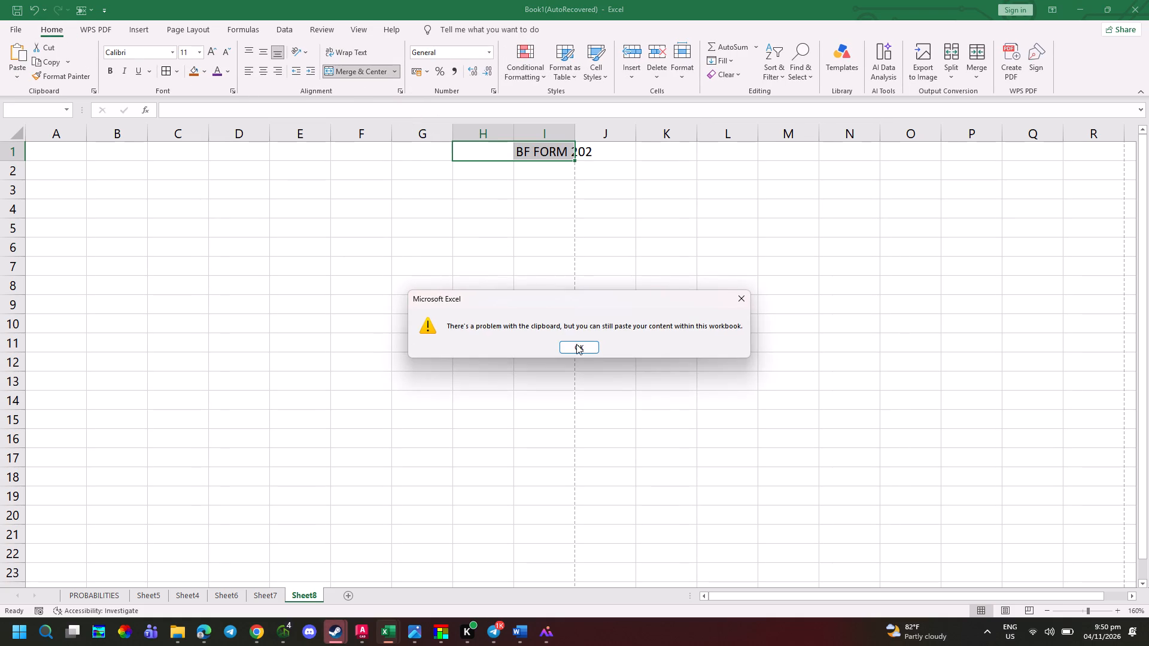
{"action": "left_click", "coordinate": [580, 348]}
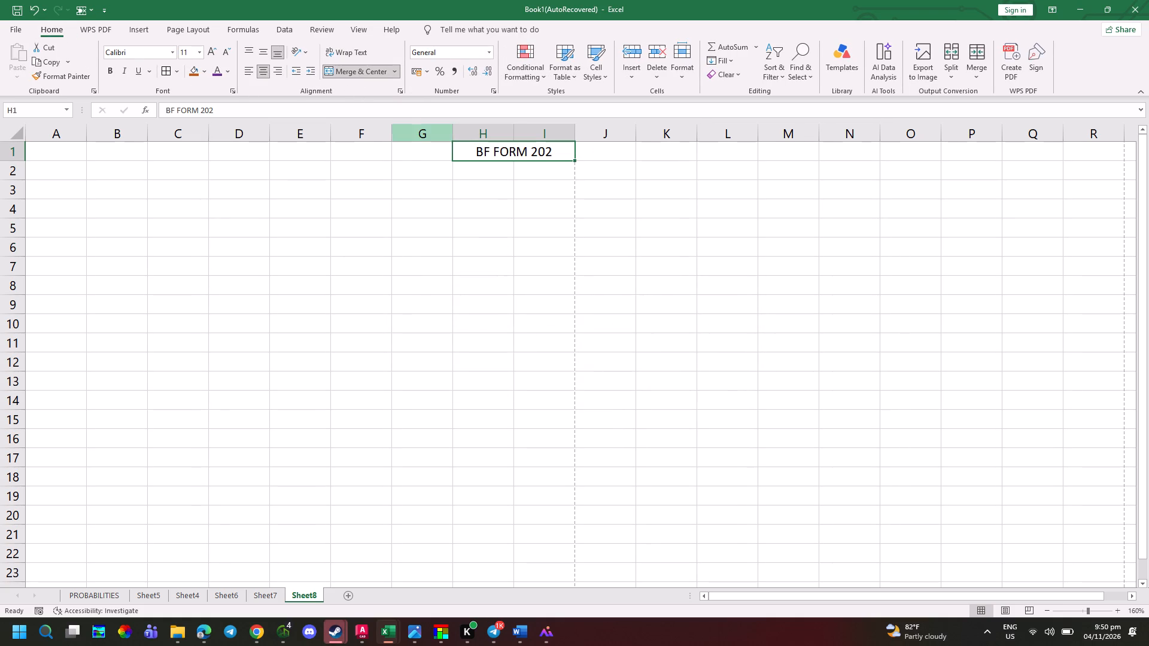
{"action": "left_click_drag", "start_coordinate": [475, 167], "coordinate": [546, 169]}
{"action": "left_click", "coordinate": [371, 68]}
Examine the small revision note beneath the BP Form 202 label in the photographed form.
{"action": "key", "text": "alt+Tab"}
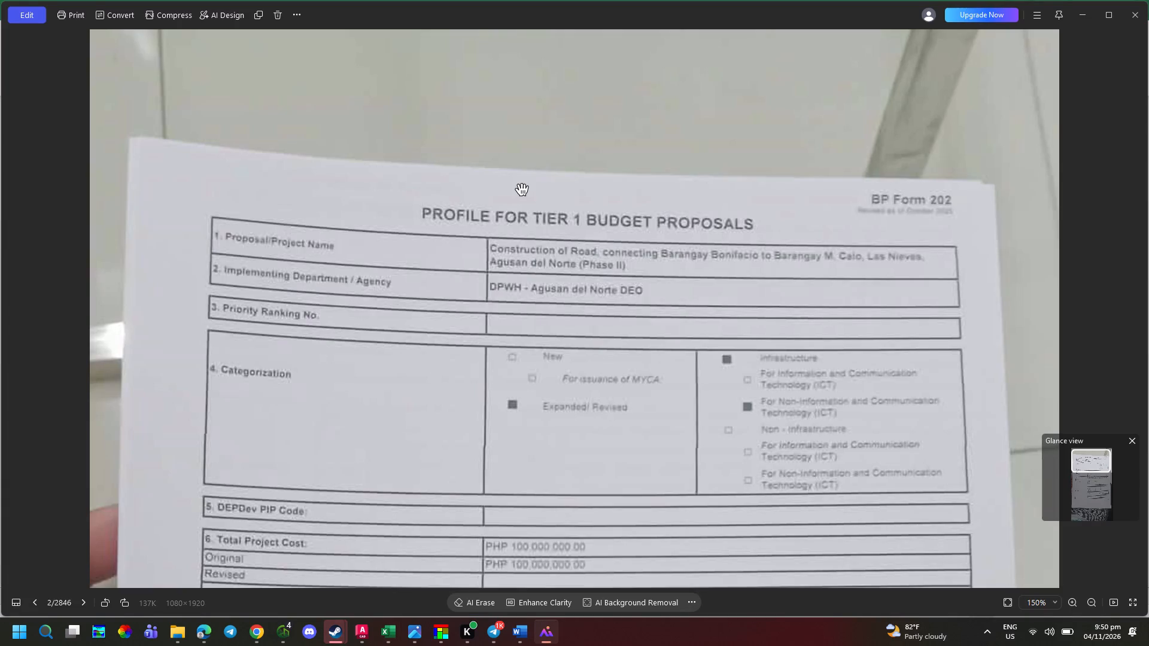
{"action": "scroll", "coordinate": [978, 214], "scroll_direction": "up", "scroll_amount": 2, "text": "ctrl"}
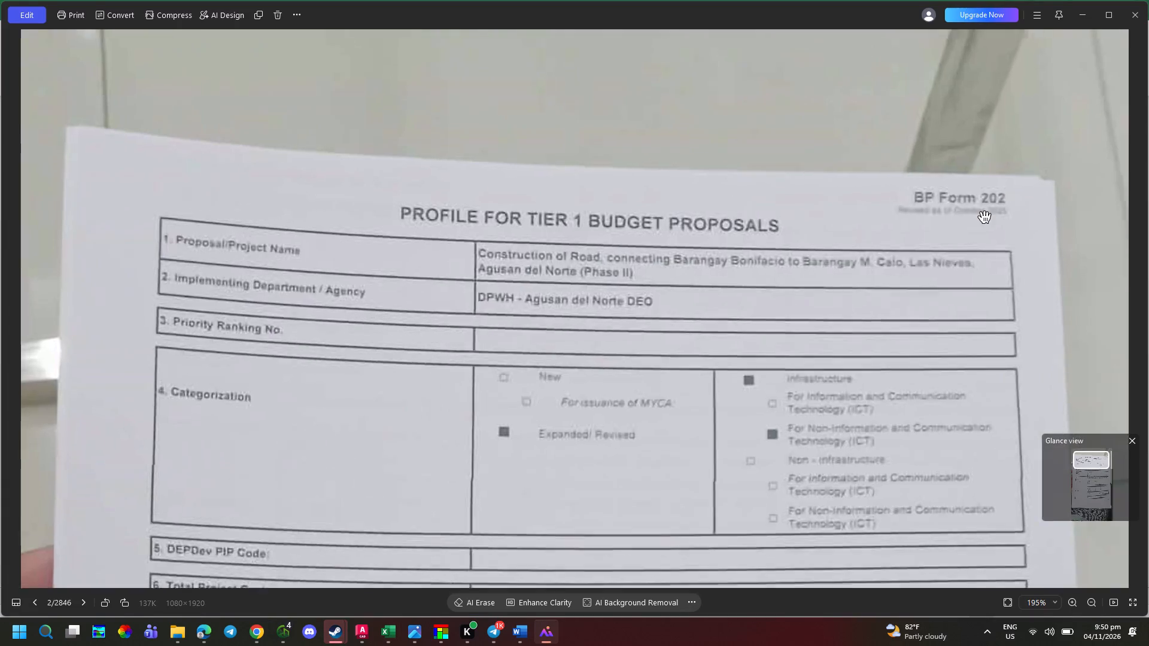
{"action": "scroll", "coordinate": [984, 217], "scroll_direction": "up", "scroll_amount": 1, "text": "ctrl"}
{"action": "left_click_drag", "start_coordinate": [1065, 263], "coordinate": [917, 287]}
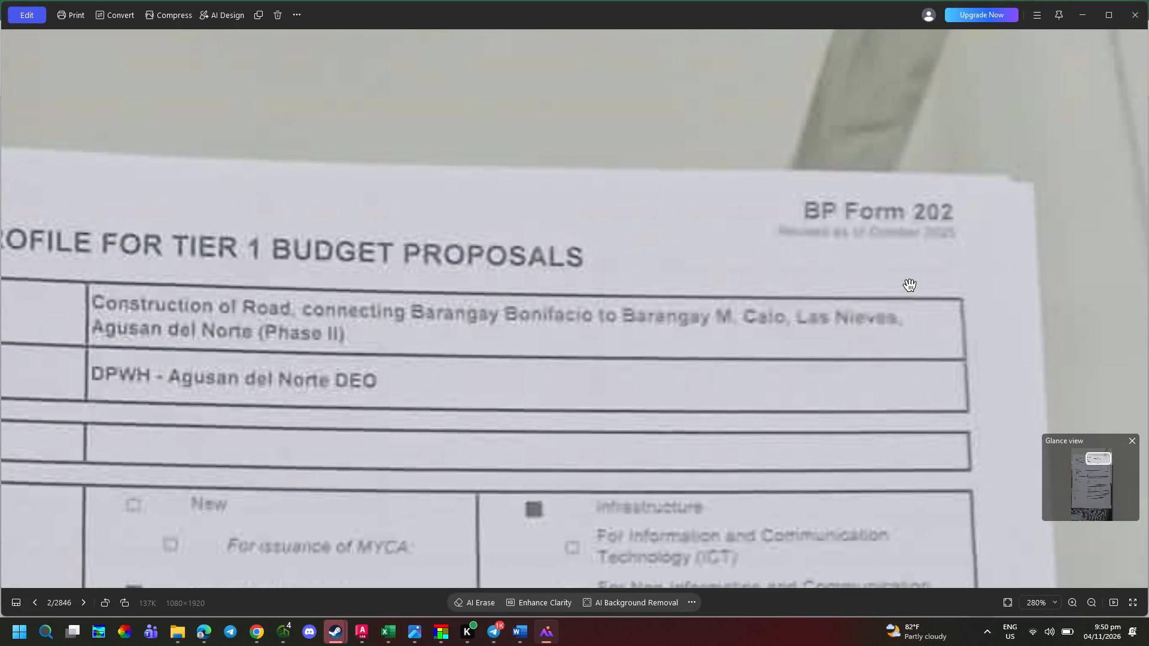
{"action": "scroll", "coordinate": [908, 285], "scroll_direction": "down", "scroll_amount": 1, "text": "ctrl"}
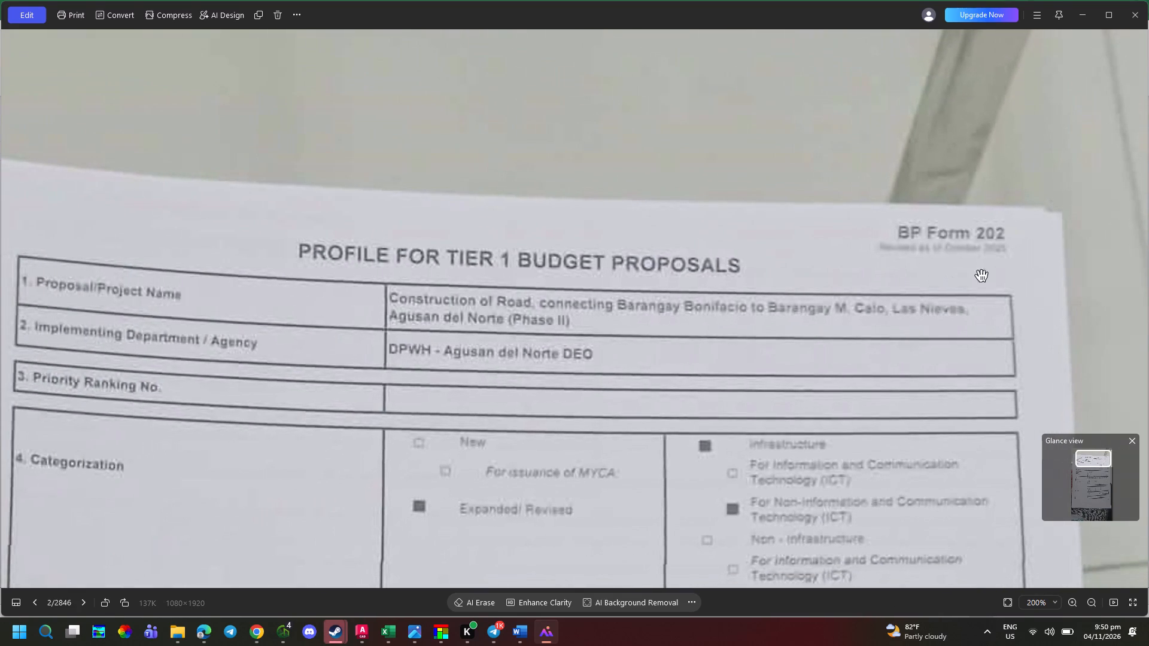
{"action": "scroll", "coordinate": [1022, 265], "scroll_direction": "down", "scroll_amount": 2, "text": "ctrl"}
{"action": "key", "text": "alt+Tab"}
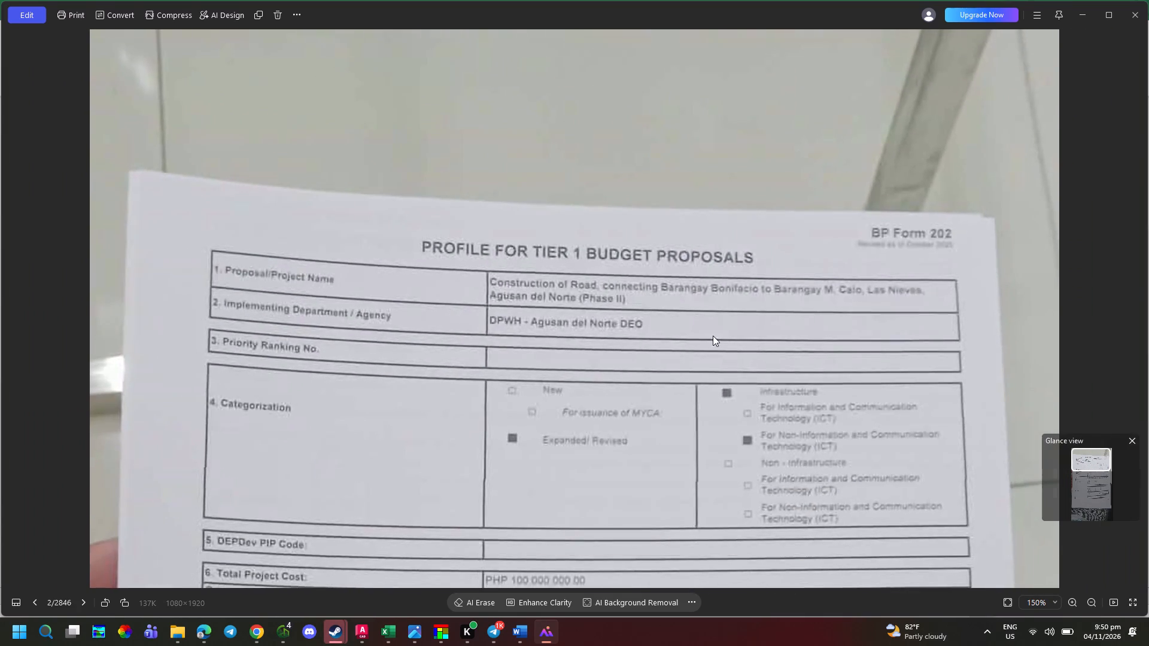
Enter the note (Issued as of December 2025) in the merged cell H2:I2 below the form label.
{"action": "key", "text": "shift+parenleft"}
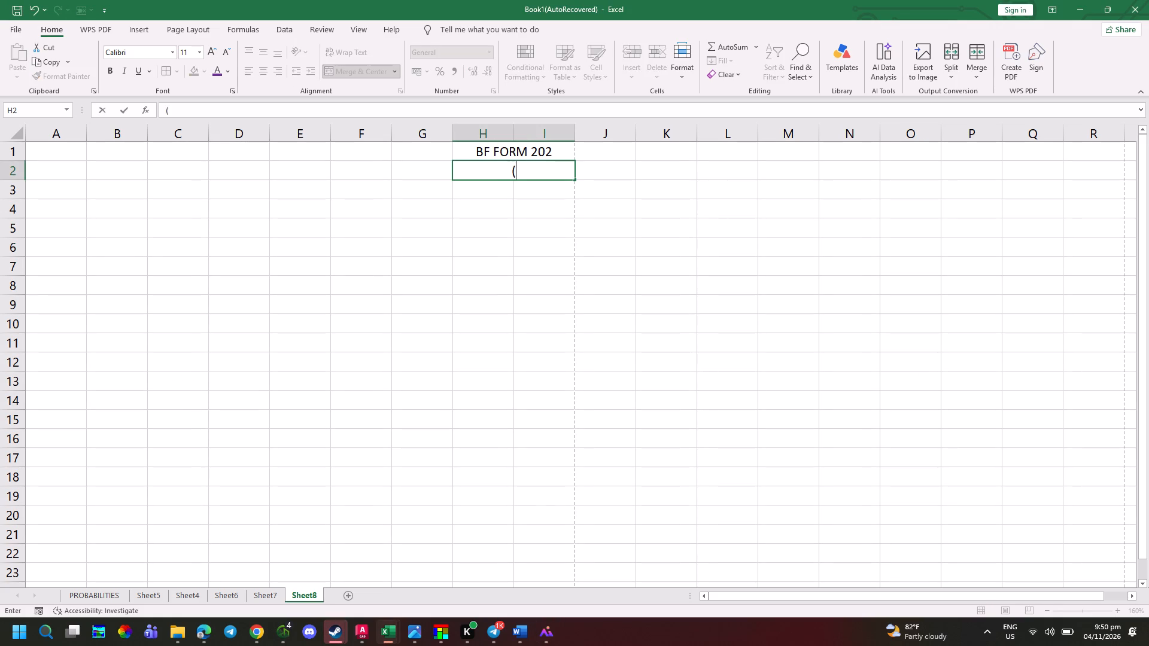
{"action": "type", "text": "is"}
{"action": "key", "text": "BackSpace"}
{"action": "key", "text": "BackSpace"}
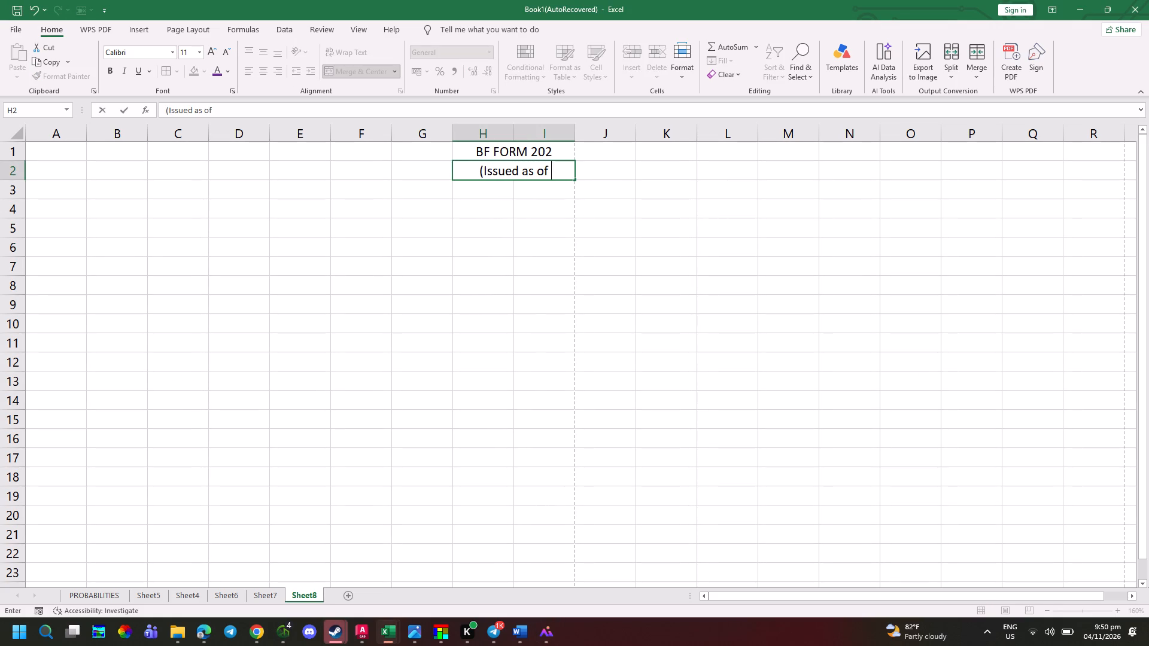
{"action": "key", "text": "BackSpace"}
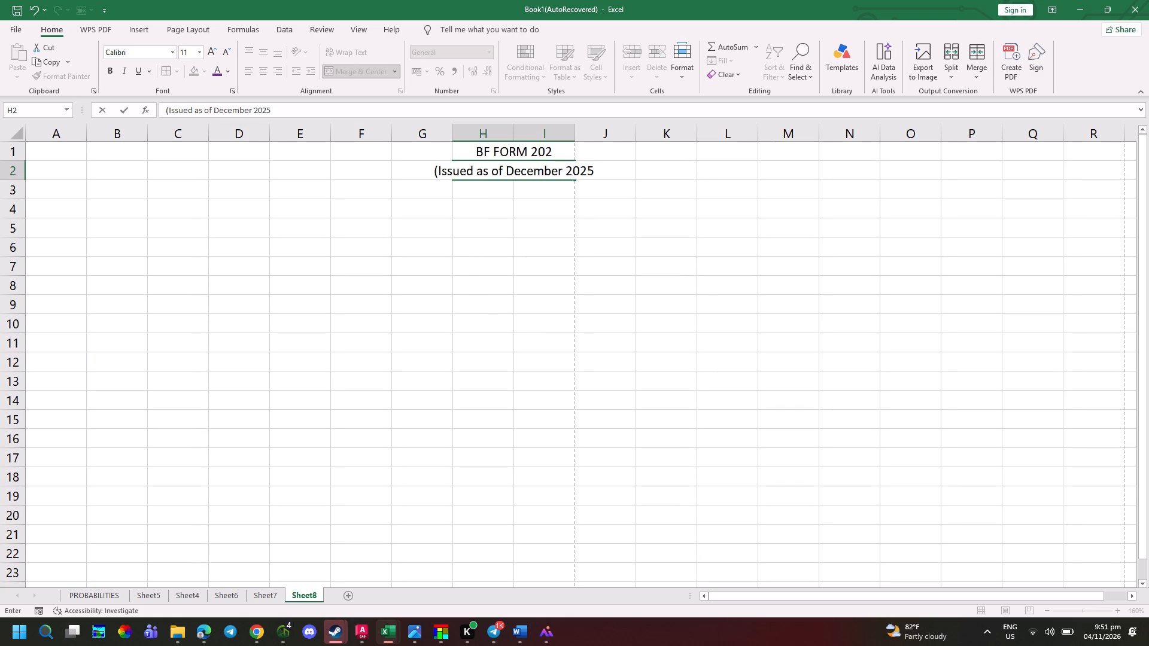
{"action": "key", "text": "shift+parenright"}
{"action": "left_click", "coordinate": [659, 273]}
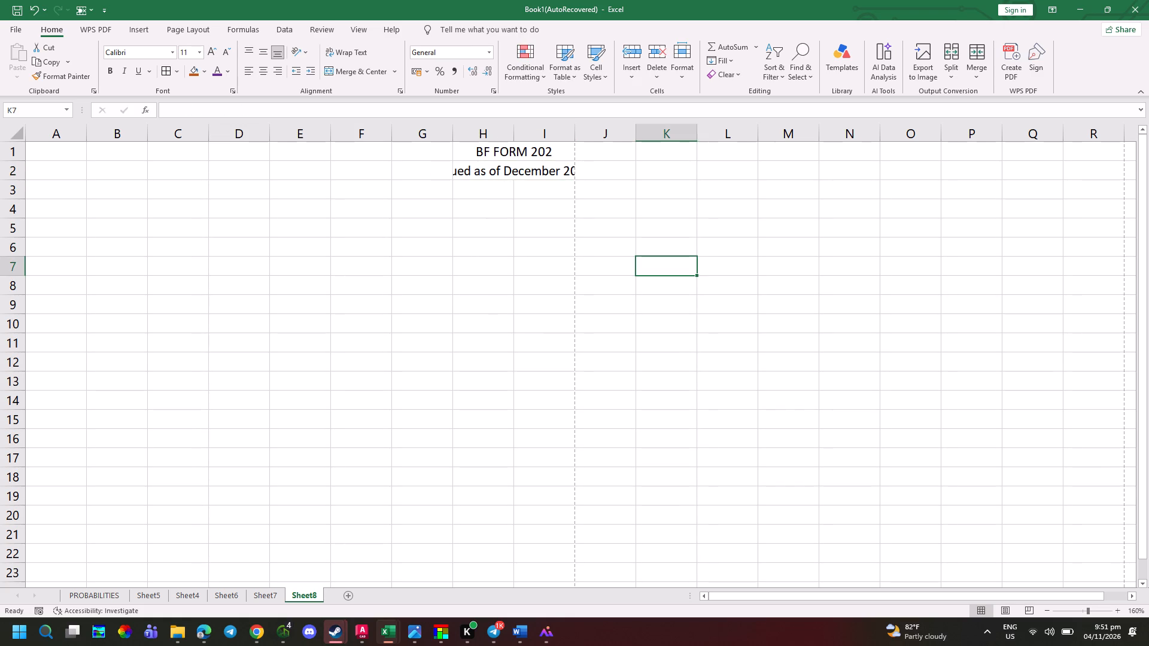
Format the issue note in H2:I2 at font size 8 and align it vertically to the middle.
{"action": "left_click", "coordinate": [534, 181]}
{"action": "left_click", "coordinate": [546, 176]}
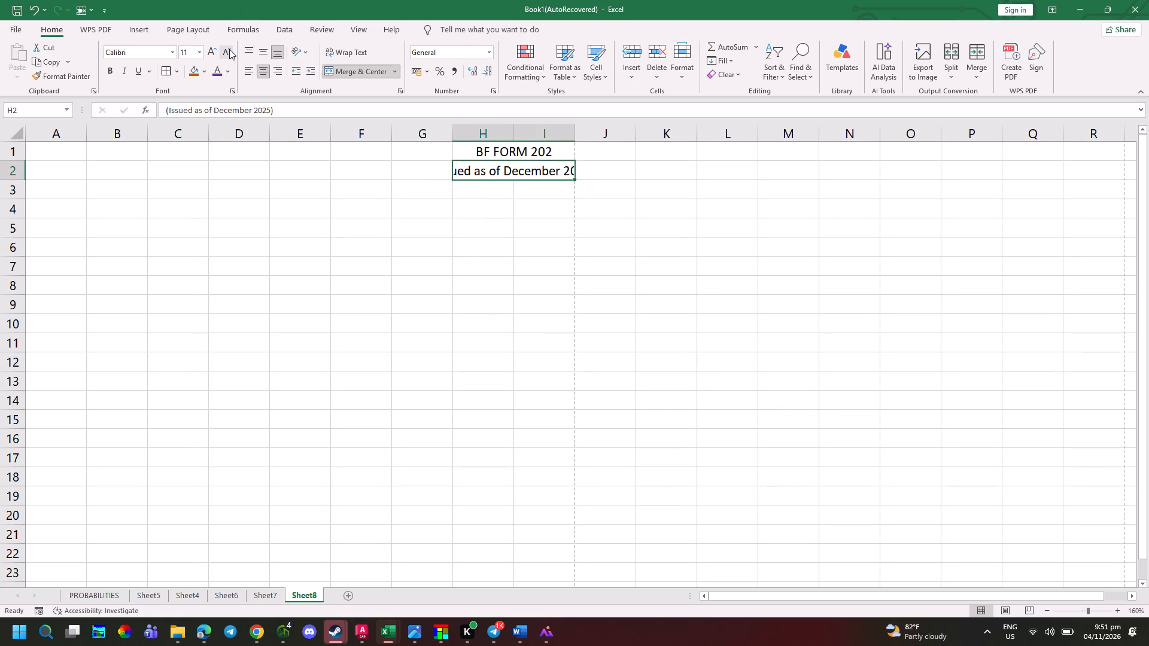
{"action": "triple_click", "coordinate": [229, 50]}
{"action": "triple_click", "coordinate": [230, 50]}
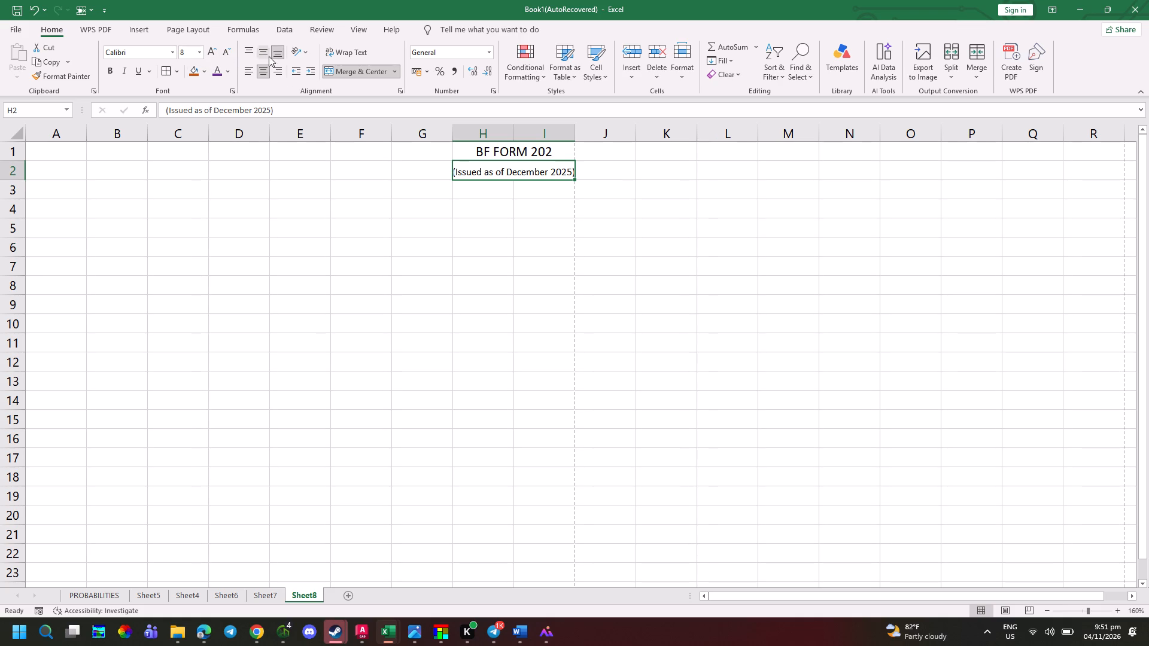
{"action": "left_click", "coordinate": [265, 53]}
{"action": "left_click", "coordinate": [262, 54]}
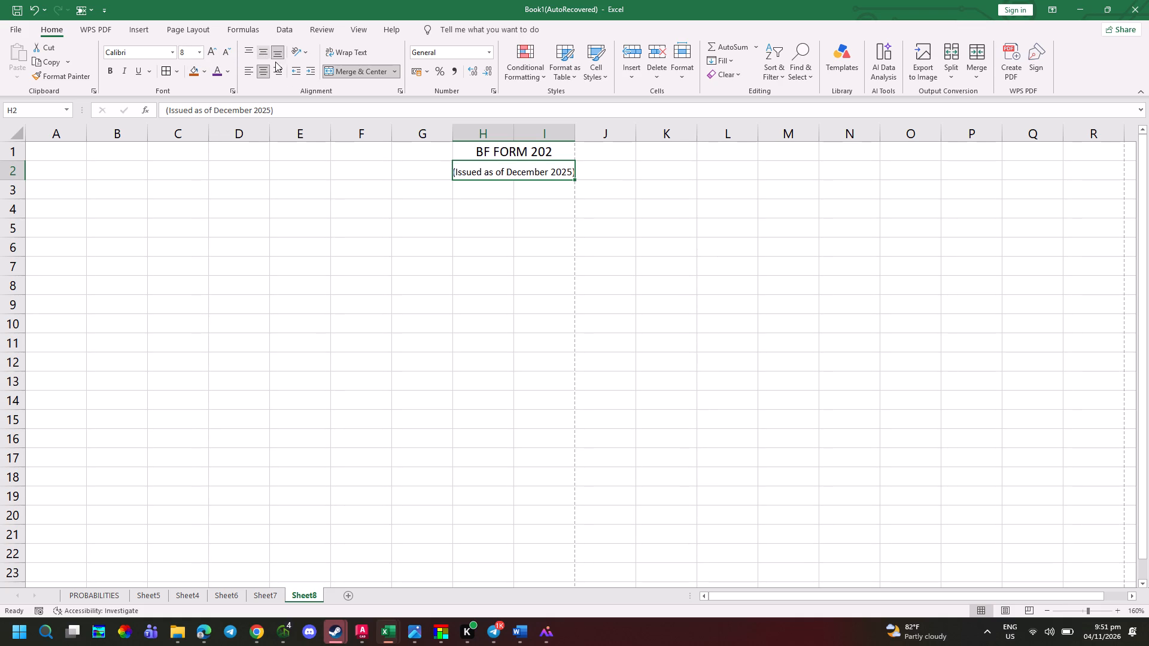
{"action": "left_click", "coordinate": [264, 52]}
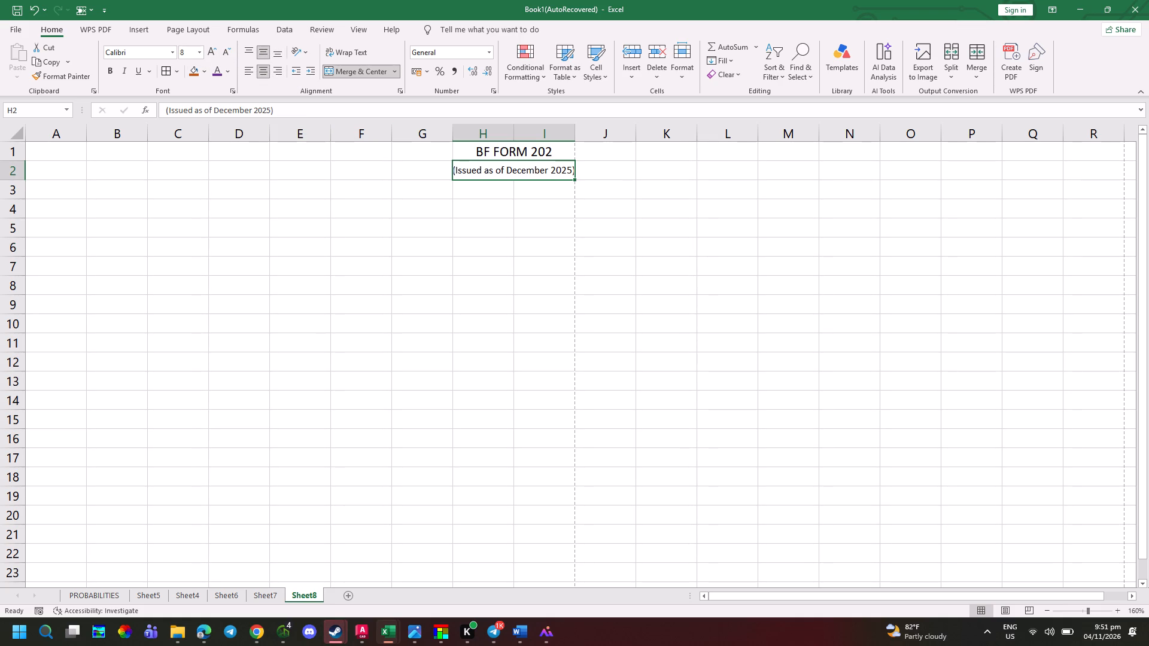
Reduce the height of row 2 so it fits closely around the small issue note.
{"action": "left_click_drag", "start_coordinate": [19, 178], "coordinate": [19, 173]}
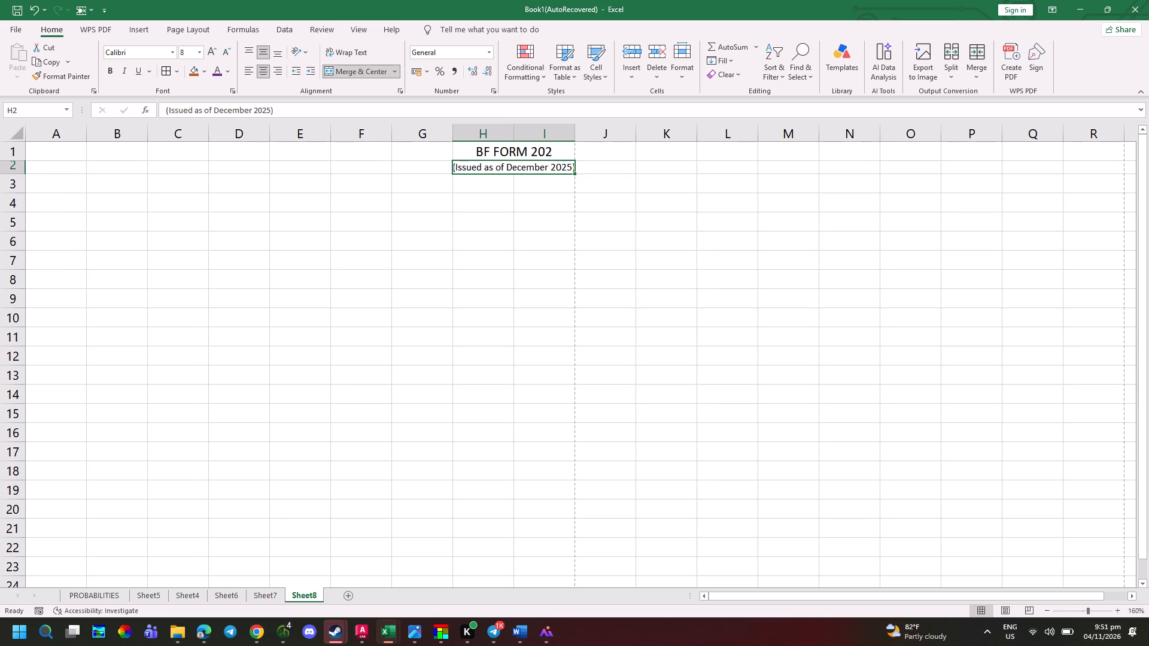